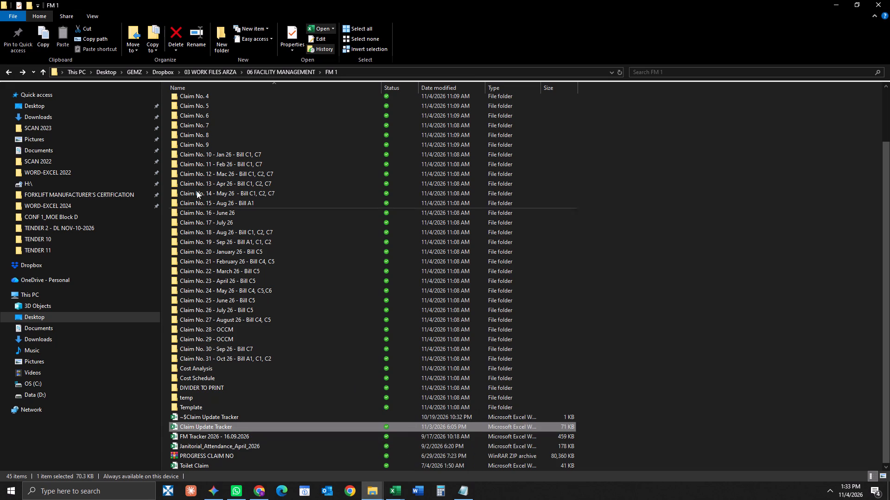
pyautogui.click(369, 490)
pyautogui.click(332, 443)
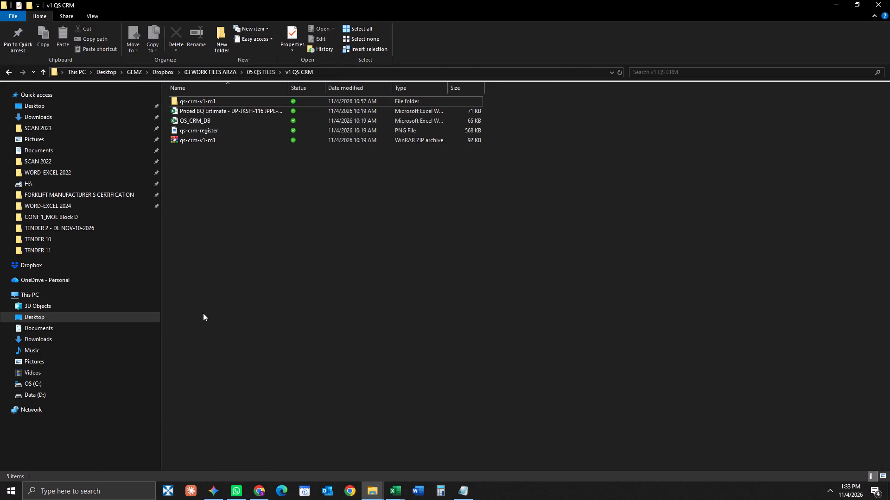
pyautogui.click(223, 231)
pyautogui.click(259, 71)
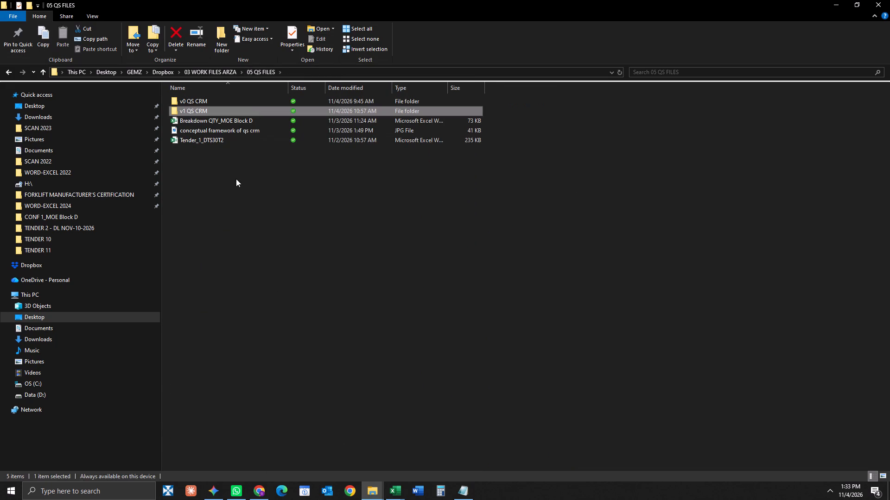
pyautogui.click(236, 181)
pyautogui.click(211, 69)
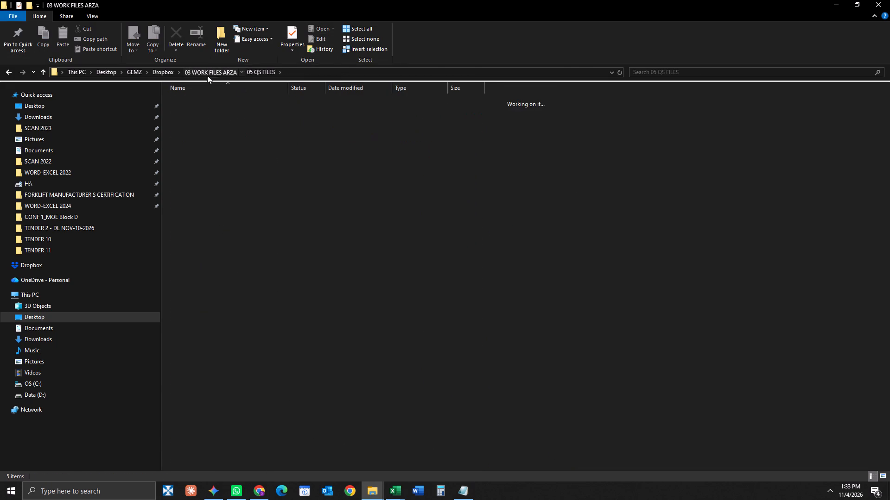
pyautogui.click(214, 140)
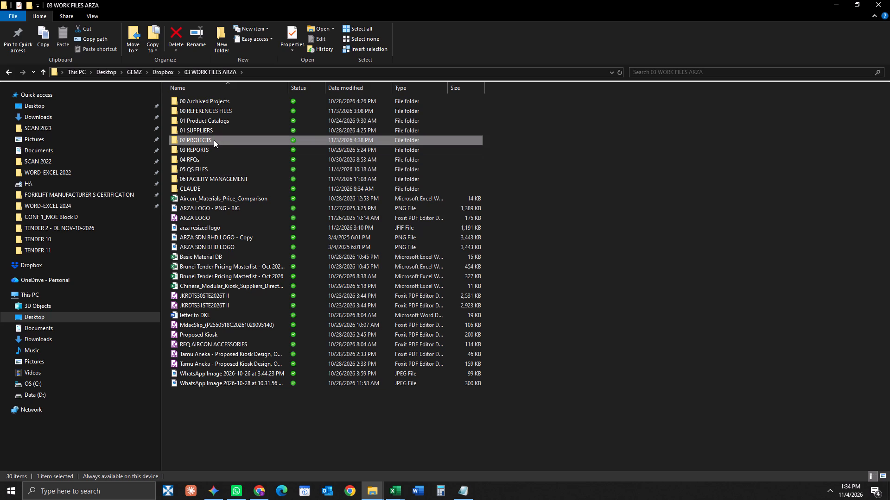
# Create a new folder named Aircon inside the 04 RFQs folder.
pyautogui.doubleClick(211, 156)
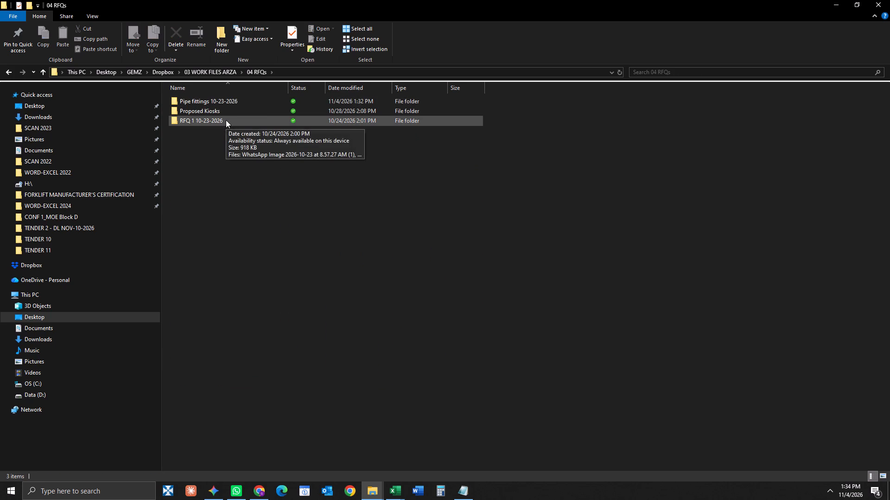
pyautogui.doubleClick(189, 182)
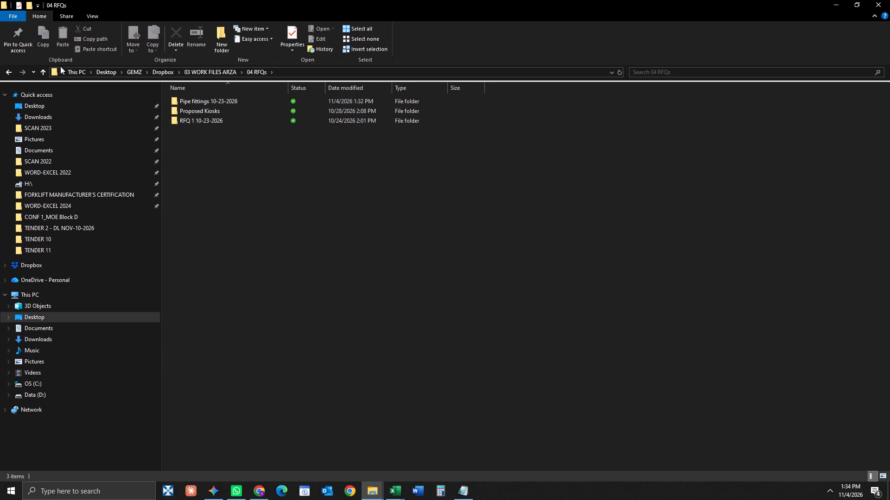
pyautogui.click(221, 35)
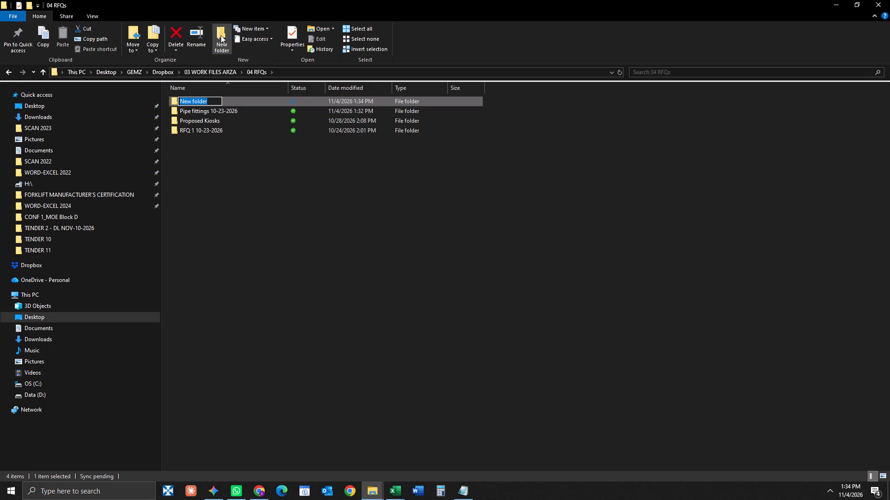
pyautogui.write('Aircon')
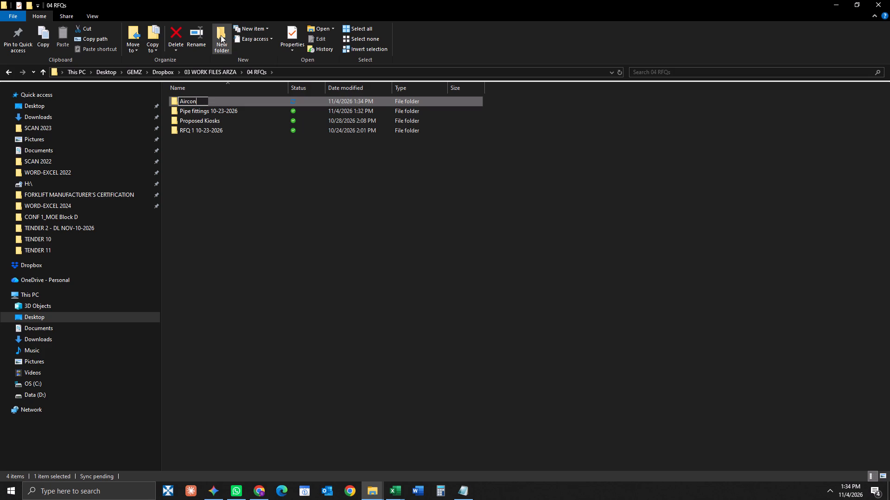
pyautogui.click(255, 185)
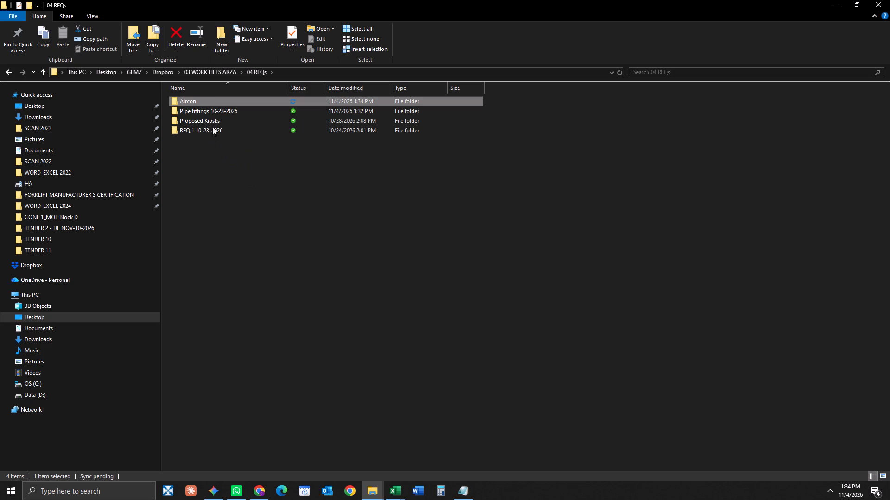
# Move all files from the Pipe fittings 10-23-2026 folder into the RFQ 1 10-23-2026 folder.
pyautogui.doubleClick(212, 131)
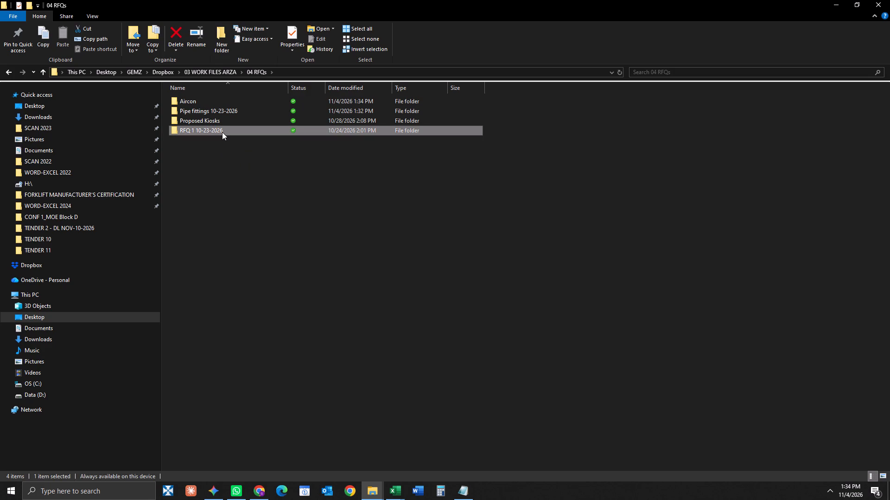
pyautogui.click(231, 182)
pyautogui.doubleClick(212, 128)
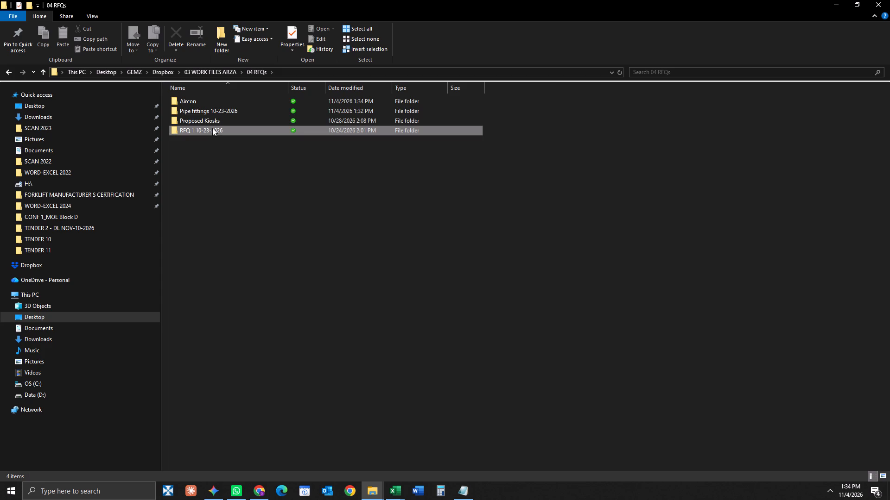
pyautogui.click(228, 208)
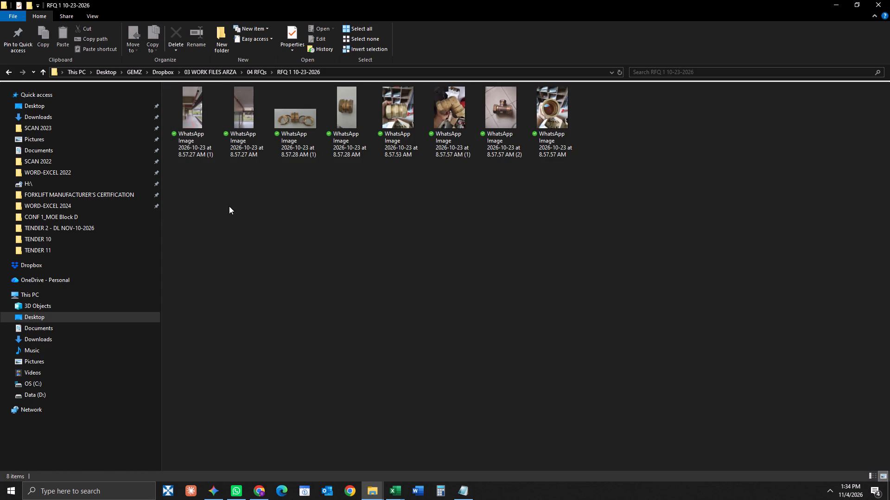
pyautogui.click(12, 73)
pyautogui.doubleClick(208, 108)
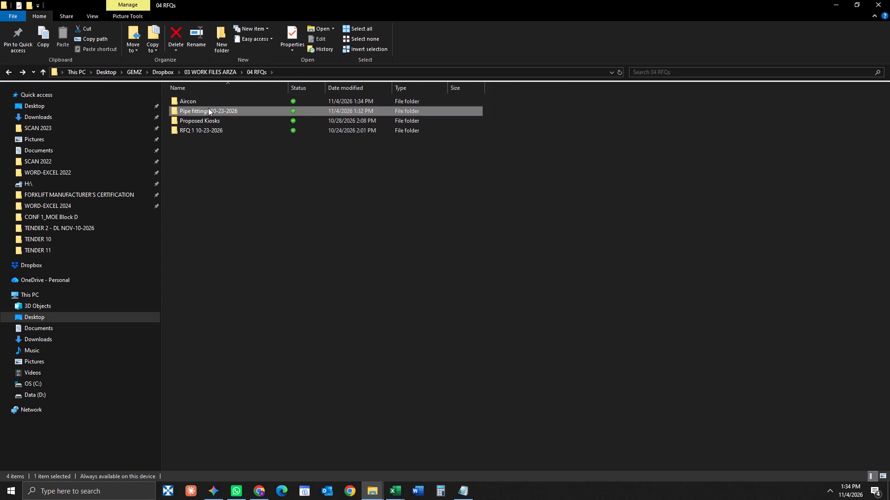
pyautogui.click(208, 108)
pyautogui.hotkey('ctrl', 'a')
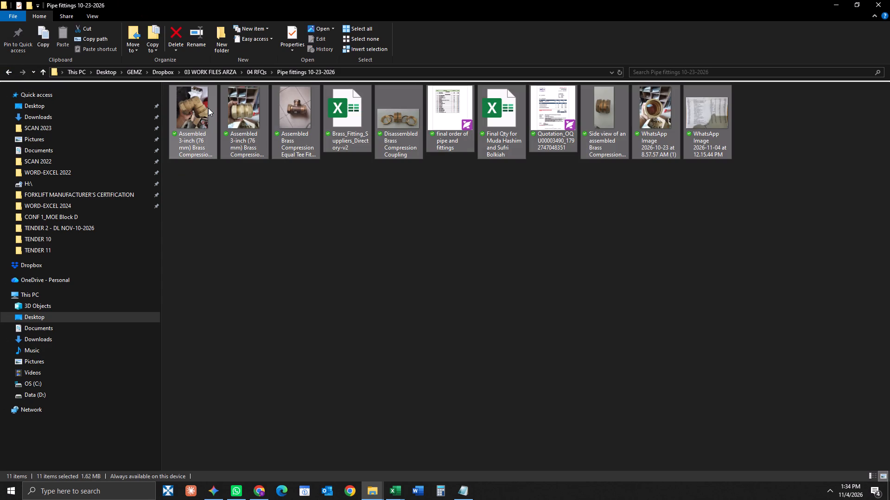
pyautogui.hotkey('ctrl', 'x')
pyautogui.click(7, 71)
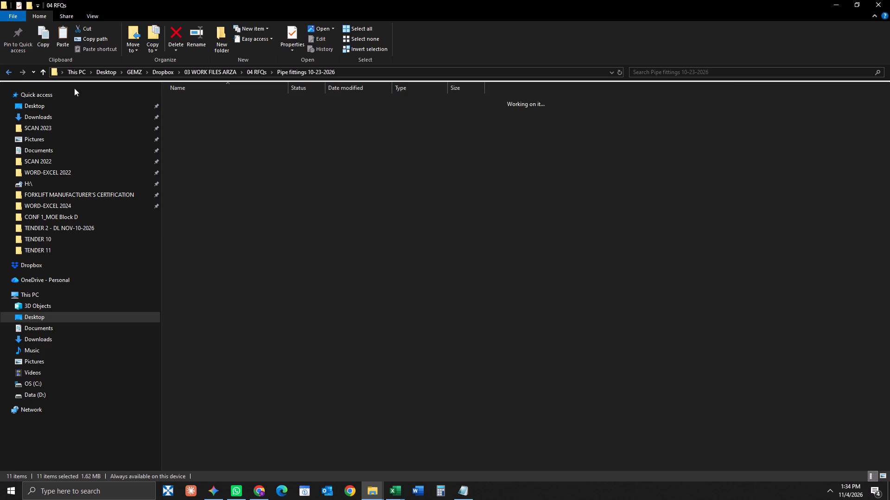
pyautogui.doubleClick(204, 133)
pyautogui.doubleClick(271, 197)
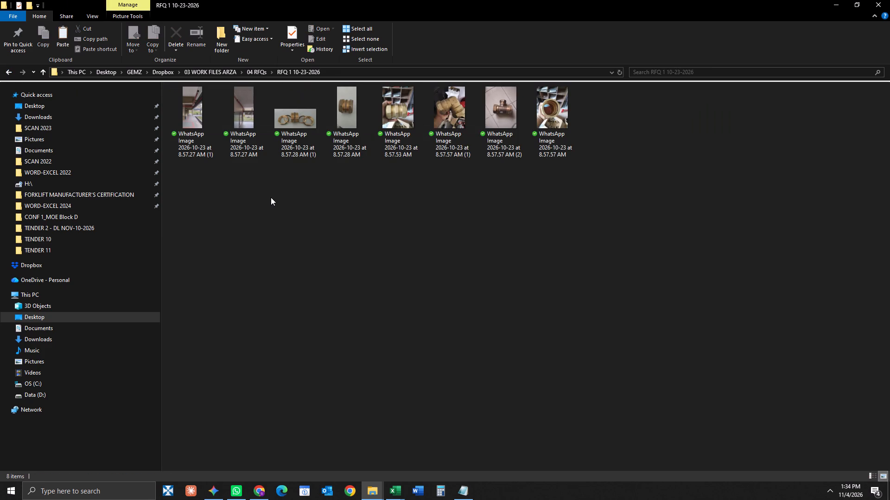
pyautogui.hotkey('ctrl', 'v')
pyautogui.click(436, 185)
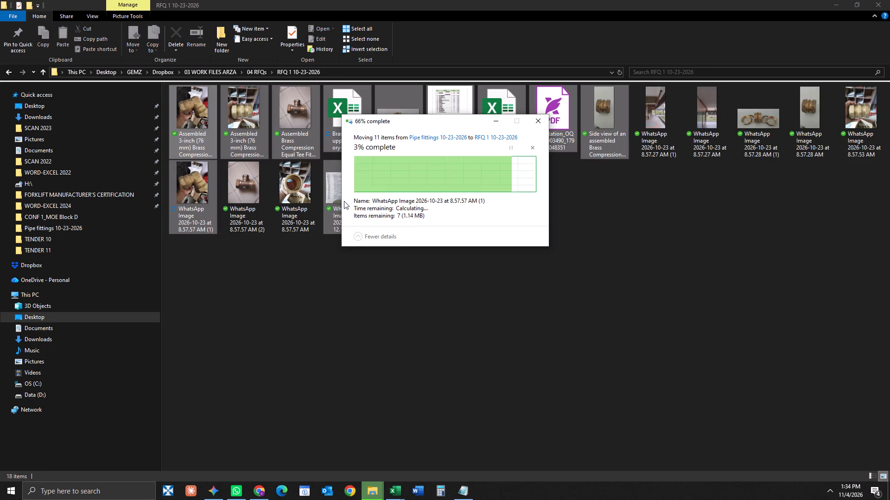
pyautogui.click(254, 285)
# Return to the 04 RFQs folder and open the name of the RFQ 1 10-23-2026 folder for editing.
pyautogui.click(252, 69)
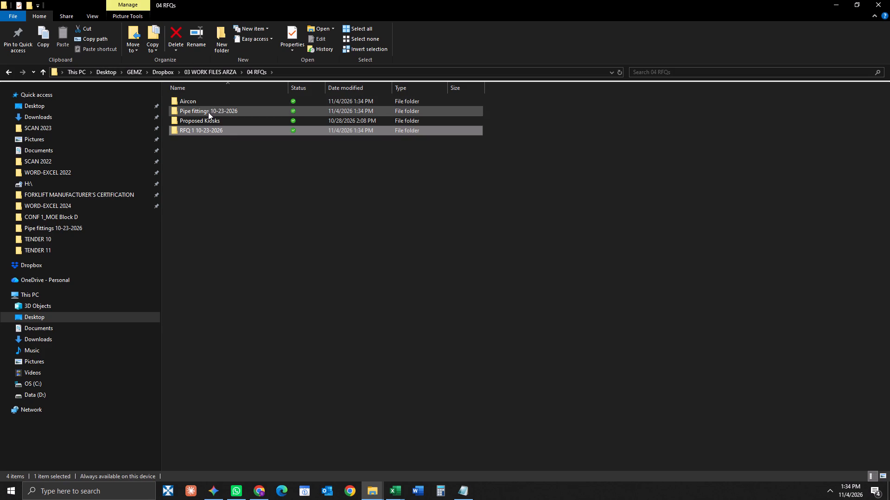
pyautogui.click(208, 112)
pyautogui.click(208, 133)
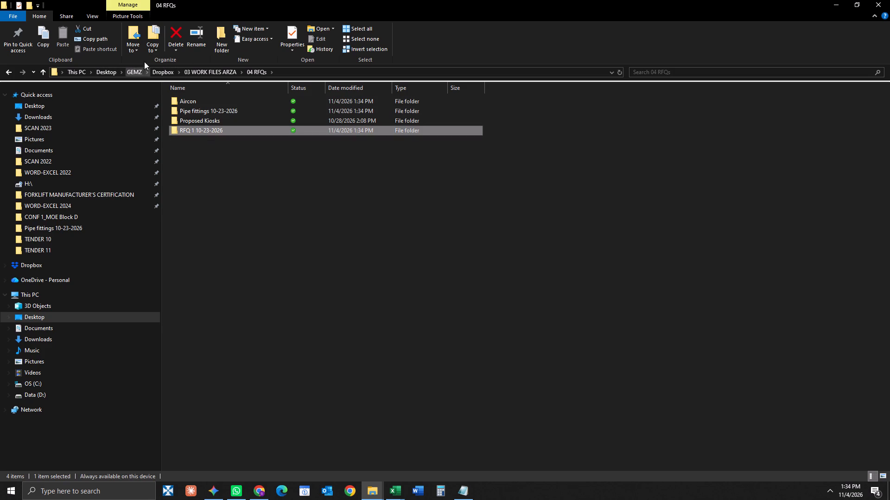
pyautogui.click(191, 37)
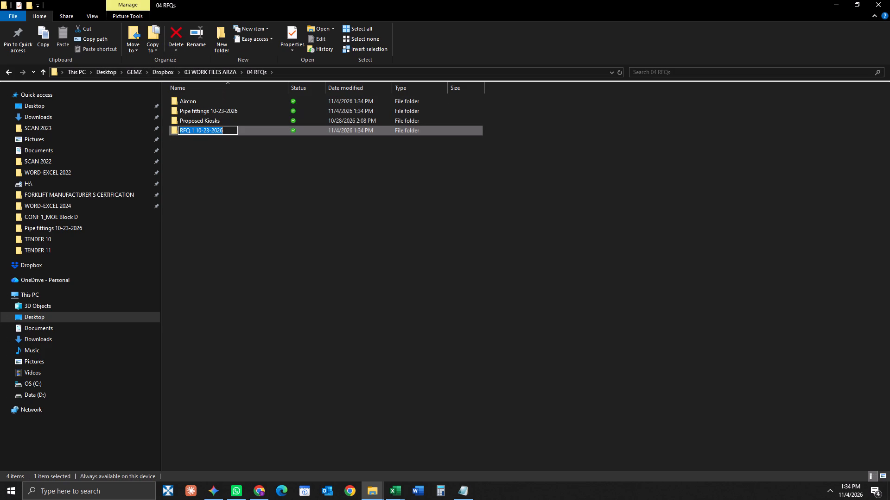
pyautogui.click(197, 128)
pyautogui.moveTo(227, 129); pyautogui.dragTo(200, 129)
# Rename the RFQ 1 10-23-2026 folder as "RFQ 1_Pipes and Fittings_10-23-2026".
pyautogui.moveTo(200, 129); pyautogui.dragTo(198, 129)
pyautogui.click(229, 131)
pyautogui.click(196, 130)
pyautogui.press('Left')
pyautogui.press('Right')
pyautogui.press('Right')
pyautogui.press('Left')
pyautogui.press('Left')
pyautogui.press('Left')
pyautogui.press('Right')
pyautogui.press('Right')
pyautogui.press('BackSpace')
pyautogui.hotkey('shift', '_')
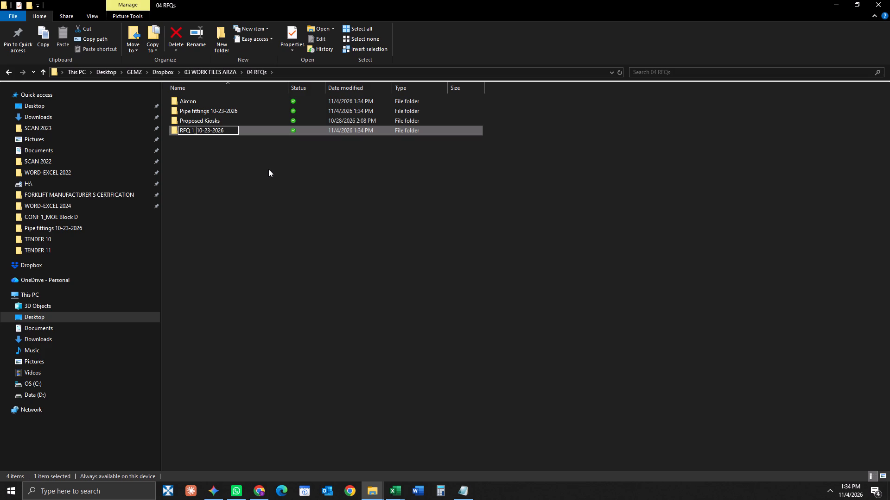
pyautogui.write('Pipes and Fittings_')
pyautogui.click(268, 169)
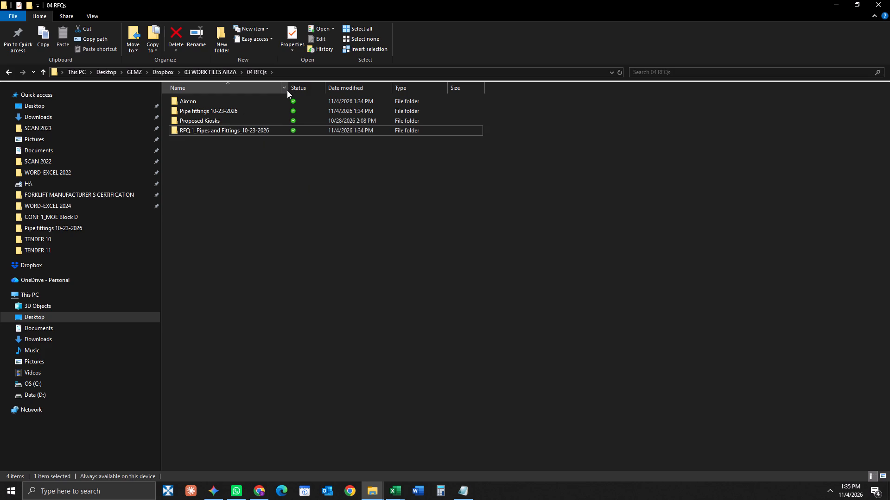
# Widen the Name column and delete the "Pipe fittings 10-23-2026" folder.
pyautogui.moveTo(289, 87); pyautogui.dragTo(435, 105)
pyautogui.click(252, 108)
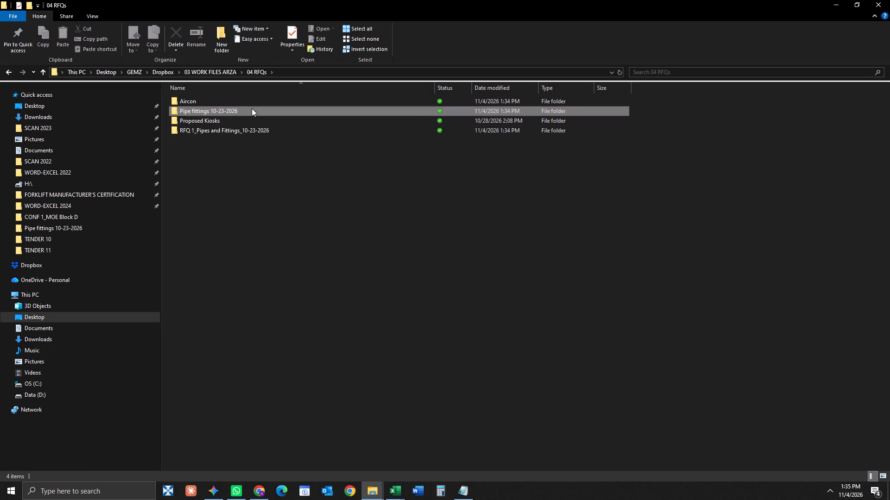
pyautogui.click(176, 32)
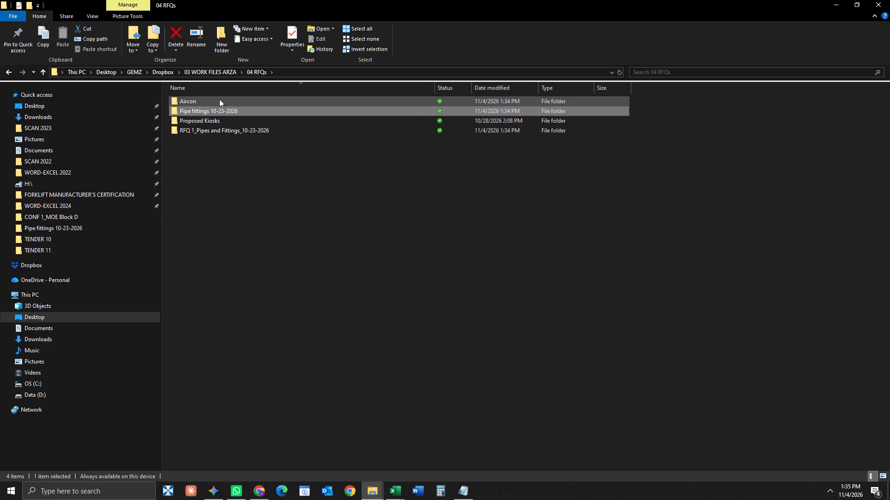
pyautogui.click(239, 111)
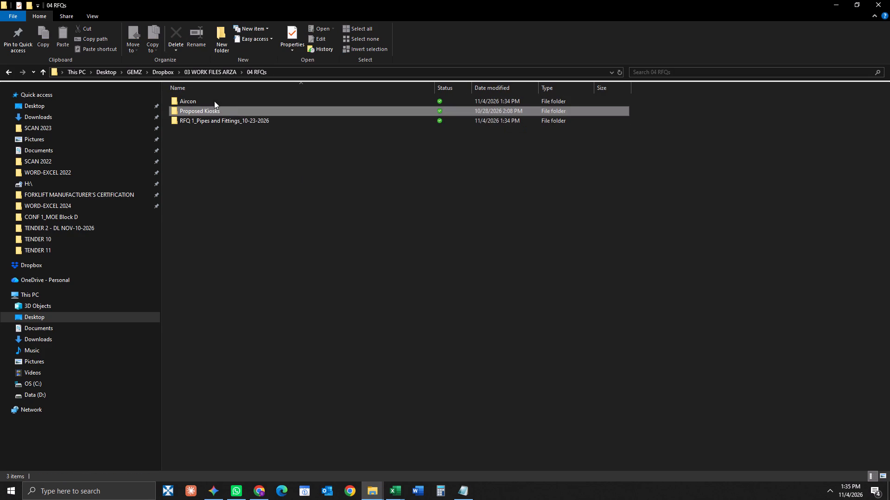
# Rename the Aircon folder as "RFQ 2_Aircon".
pyautogui.click(201, 101)
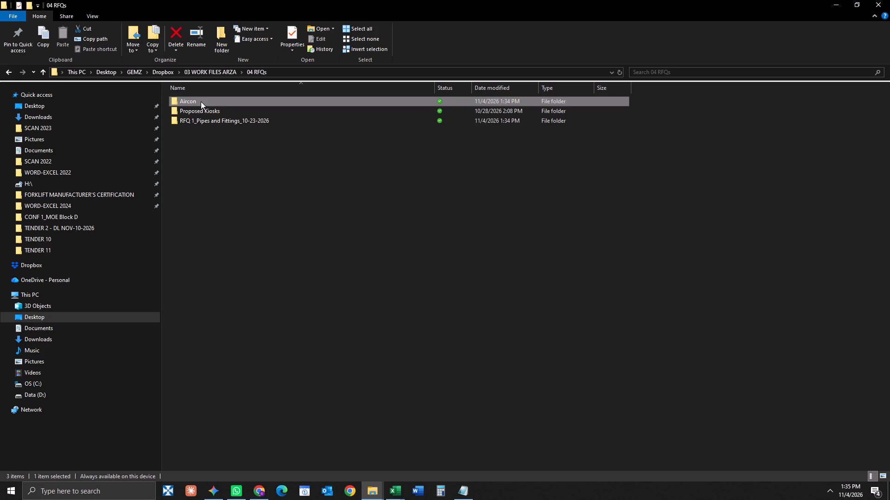
pyautogui.click(193, 35)
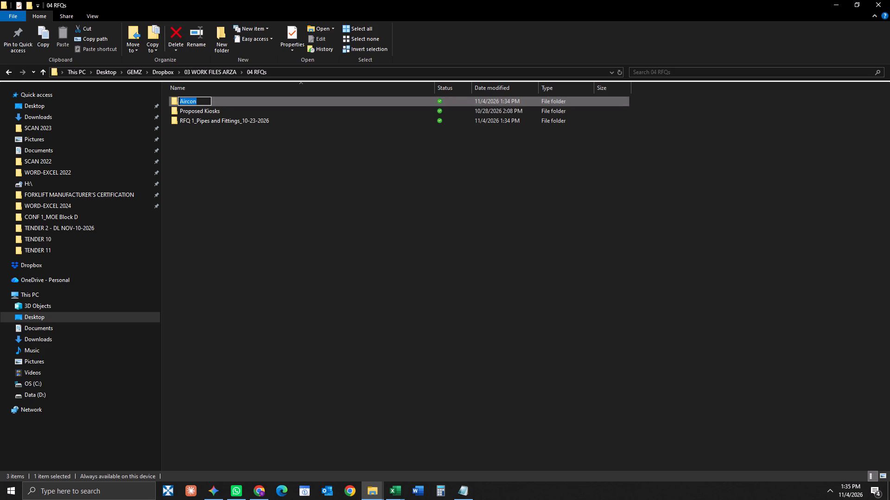
pyautogui.click(179, 100)
pyautogui.write('RFQ')
pyautogui.press('space')
pyautogui.write('2')
pyautogui.hotkey('shift', '_')
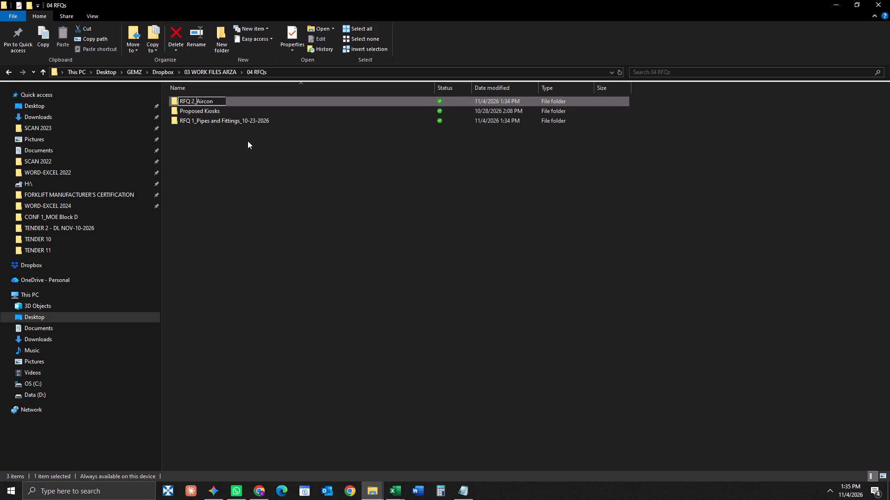
pyautogui.click(248, 141)
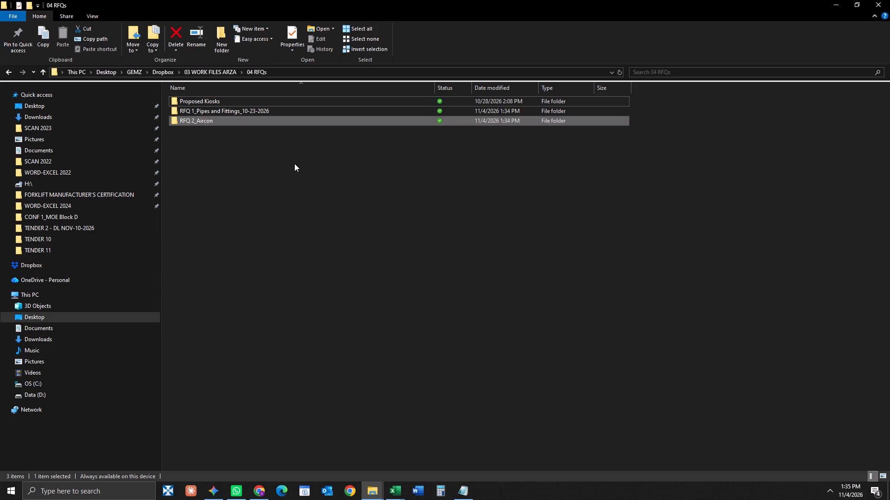
# Rename the Proposed Kiosks folder as "RFQ 3_Proposed Kiosks".
pyautogui.click(219, 101)
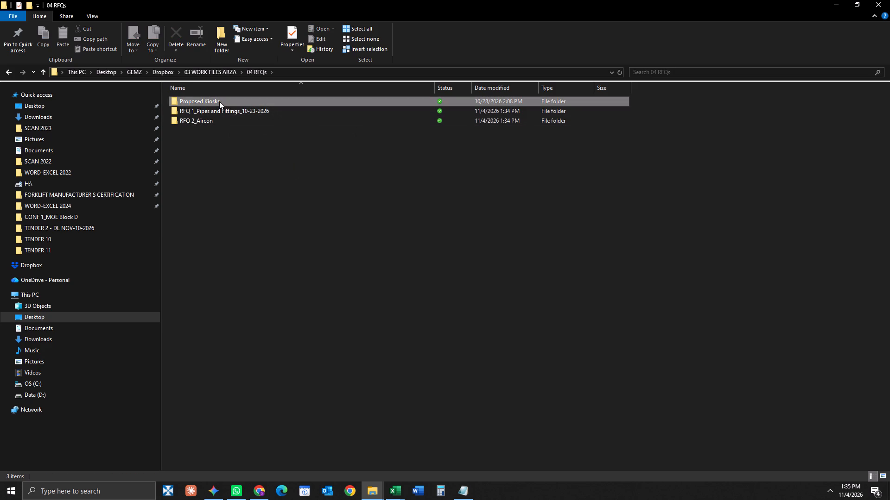
pyautogui.click(192, 34)
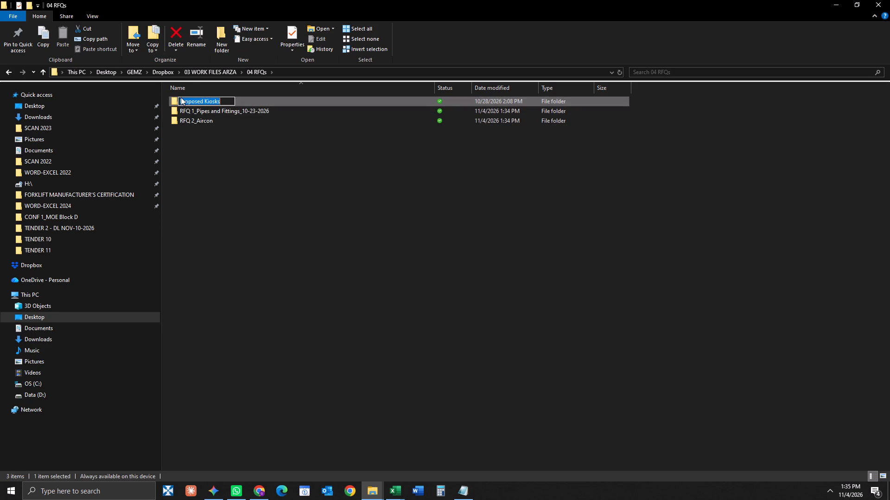
pyautogui.click(180, 99)
pyautogui.write('RFQ')
pyautogui.press('space')
pyautogui.write('3_')
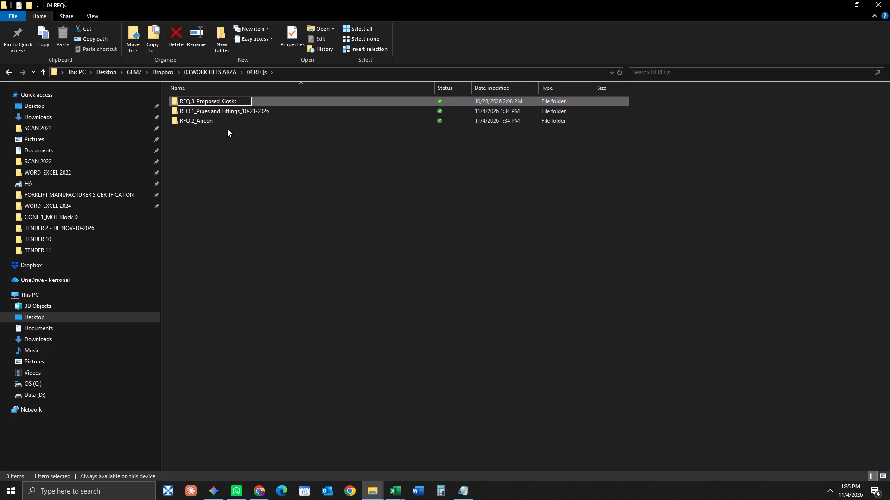
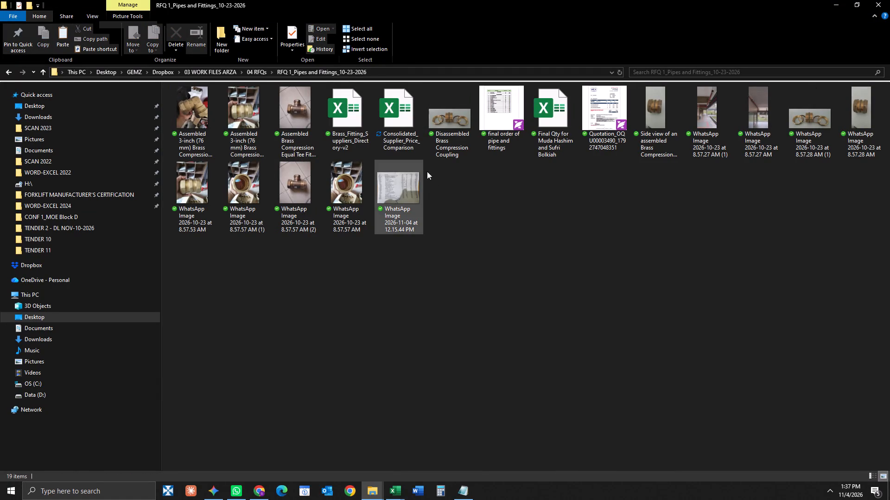
# Open the Consolidated_Supplier_Price_Comparison workbook, recovering its content, enable it for editing and dismiss the repair report.
pyautogui.doubleClick(404, 130)
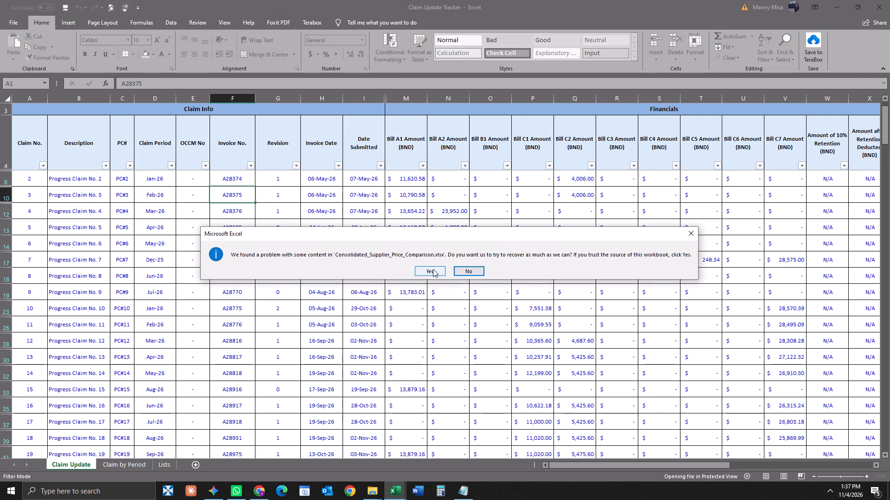
pyautogui.click(424, 273)
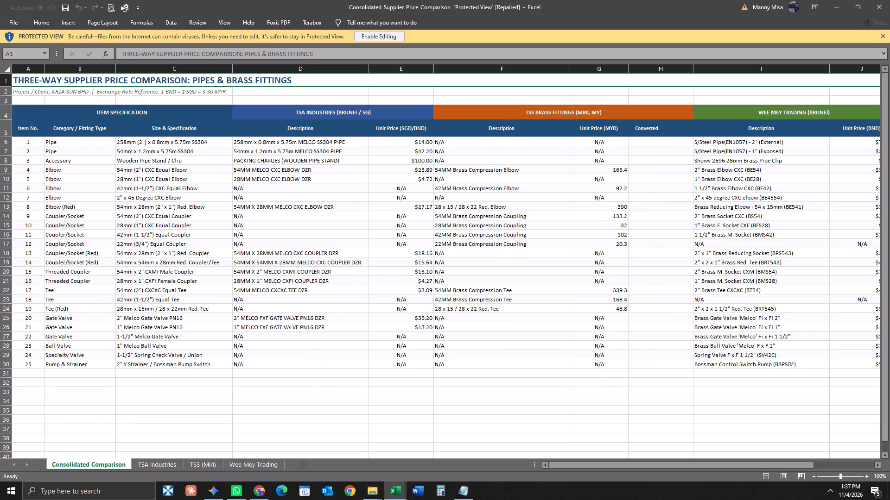
pyautogui.click(385, 37)
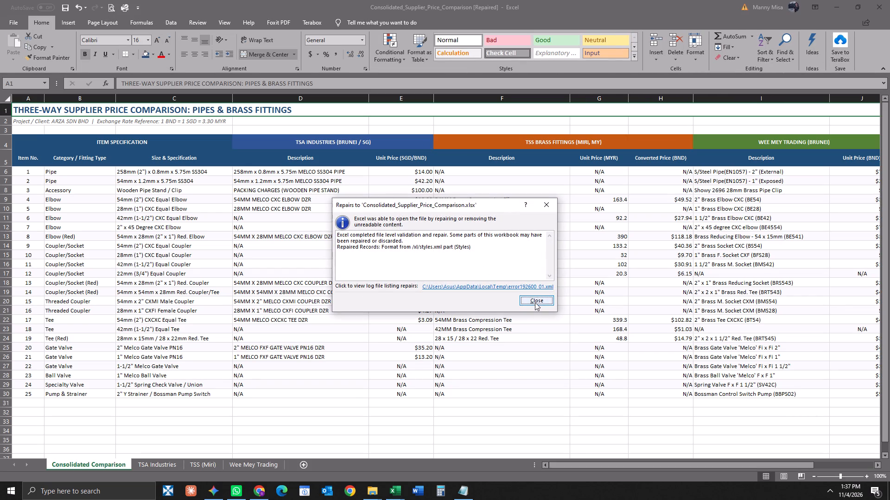
pyautogui.click(535, 302)
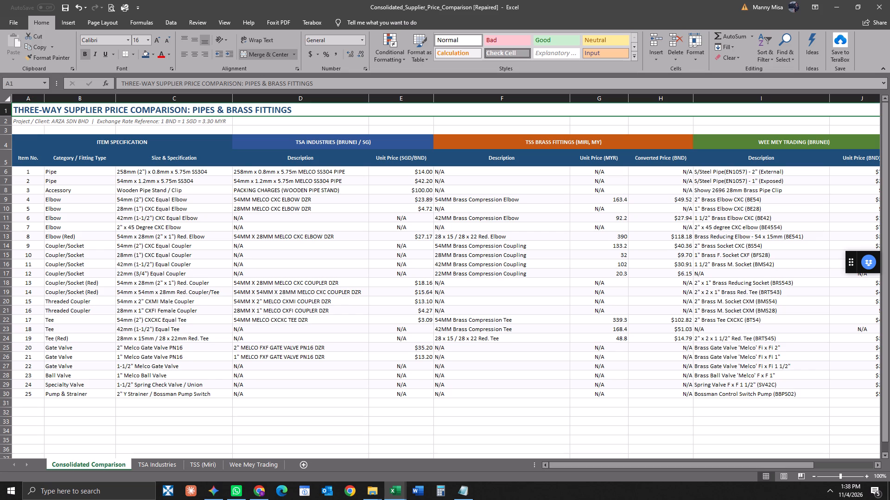
# Look across the Consolidated Comparison sheet's supplier descriptions, unit prices and lowest-supplier analysis.
pyautogui.click(349, 199)
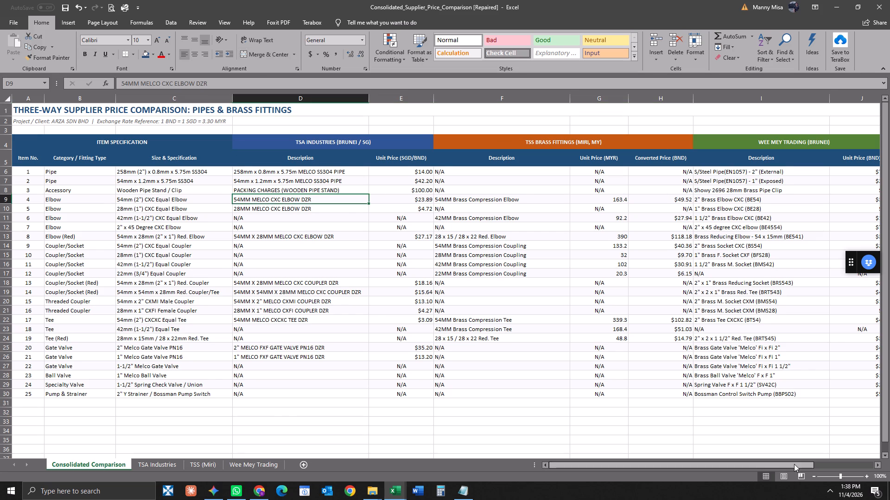
pyautogui.moveTo(794, 464); pyautogui.dragTo(889, 466)
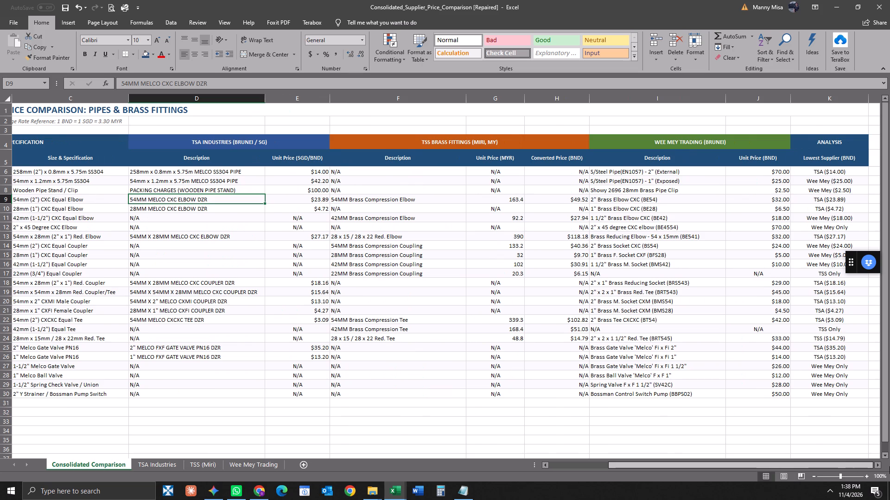
pyautogui.moveTo(889, 466); pyautogui.dragTo(883, 467)
pyautogui.moveTo(883, 467); pyautogui.dragTo(683, 462)
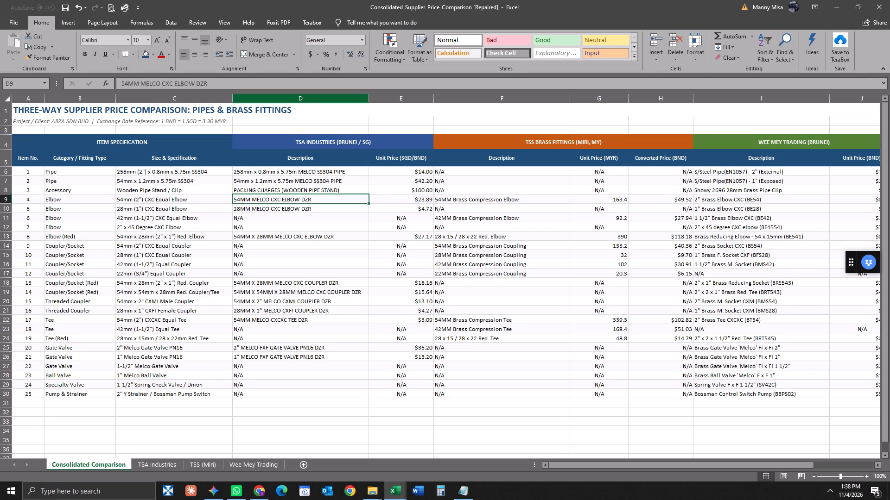
pyautogui.click(154, 175)
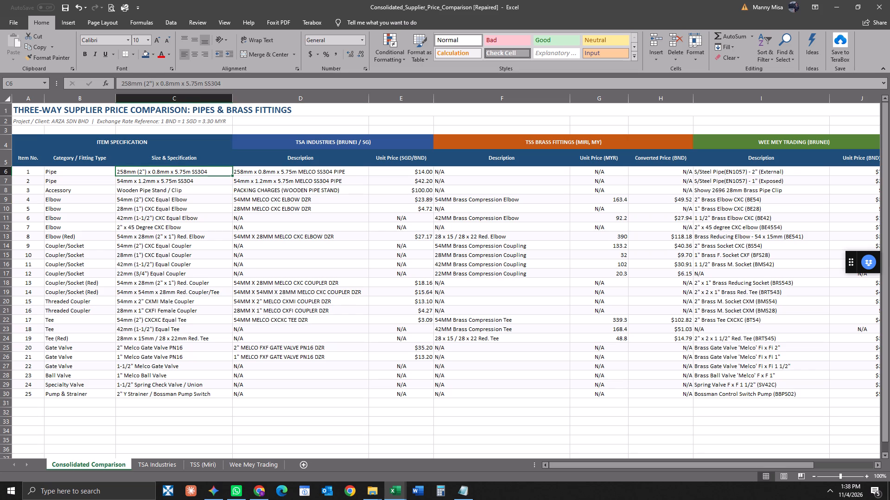
pyautogui.press('Right')
pyautogui.press('Right')
pyautogui.press('Right')
pyautogui.press('Right')
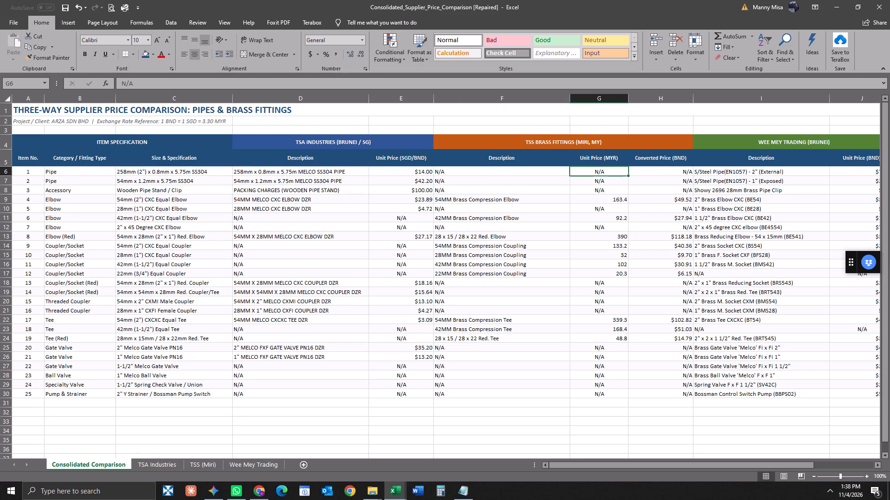
# Narrow the Description column under TSS Brass Fittings.
pyautogui.moveTo(571, 95); pyautogui.dragTo(536, 111)
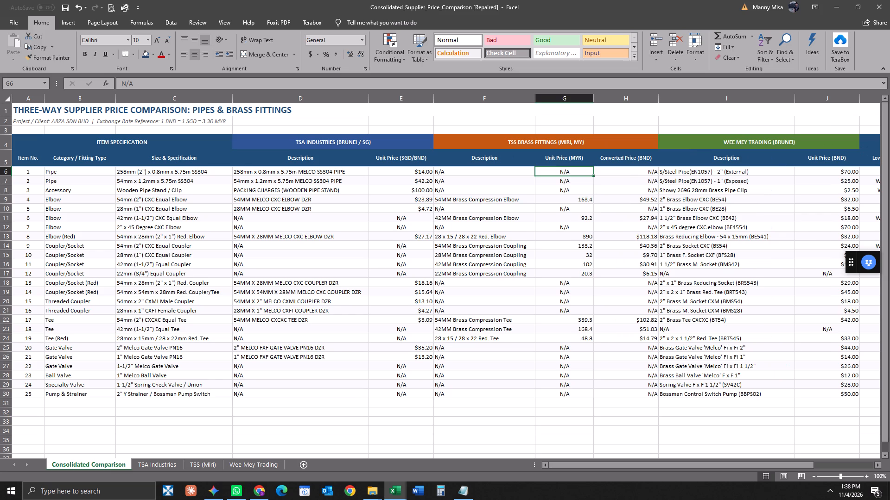
# Centre-align the TSA, TSS (MYR and converted BND) and Wee Mey price columns, and narrow the Wee Mey unit price column.
pyautogui.click(388, 98)
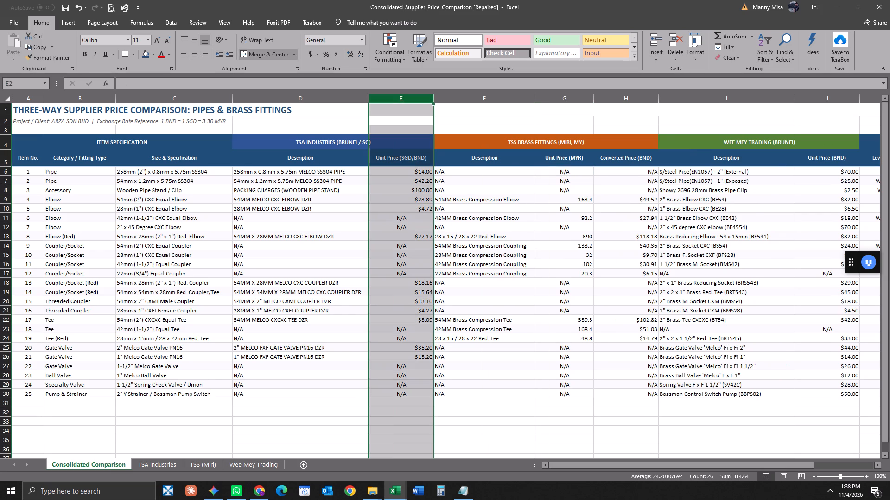
pyautogui.click(197, 55)
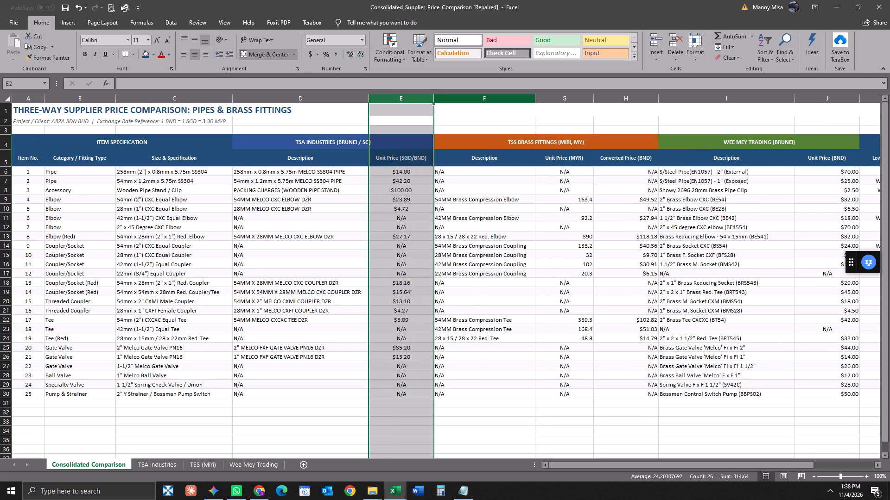
pyautogui.click(573, 99)
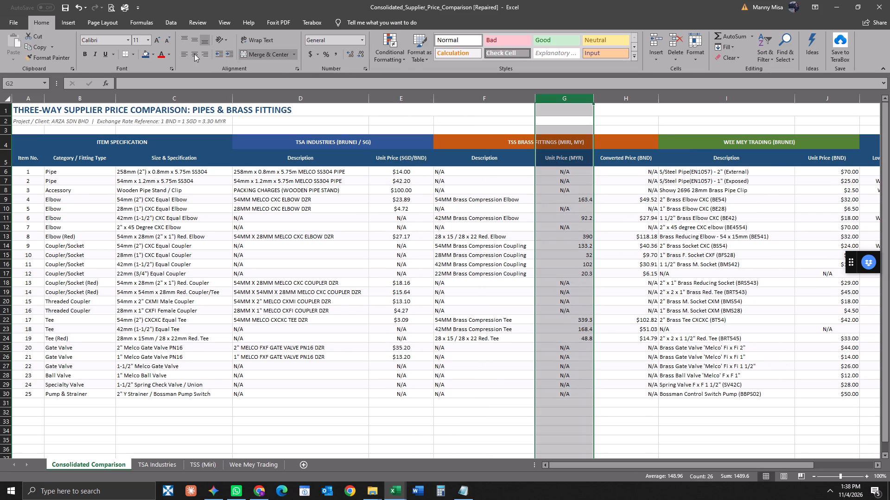
pyautogui.click(194, 54)
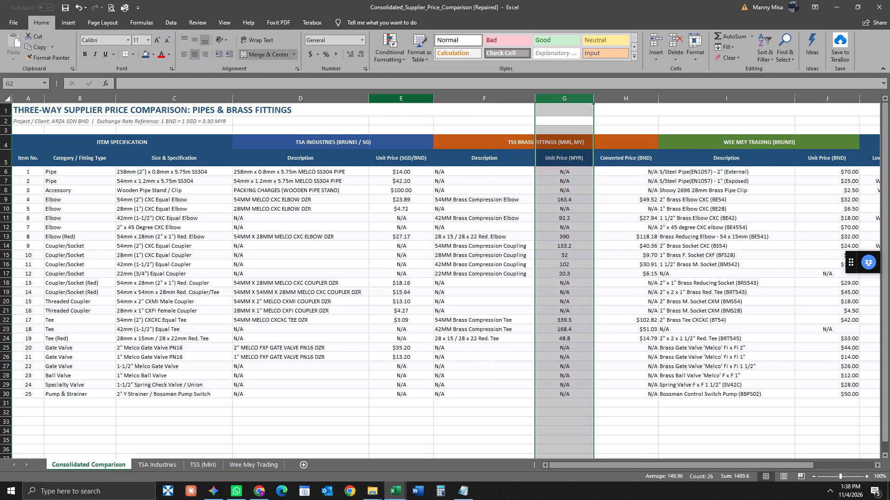
pyautogui.moveTo(624, 465); pyautogui.dragTo(705, 466)
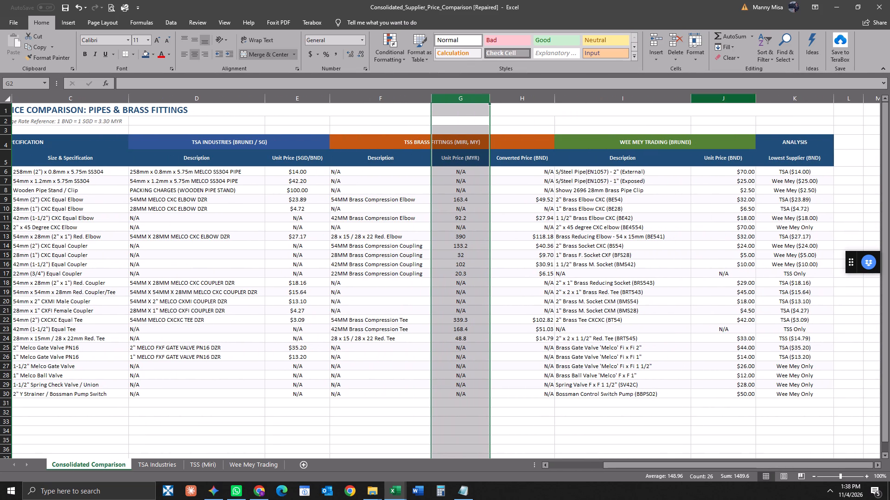
pyautogui.click(723, 98)
pyautogui.click(194, 51)
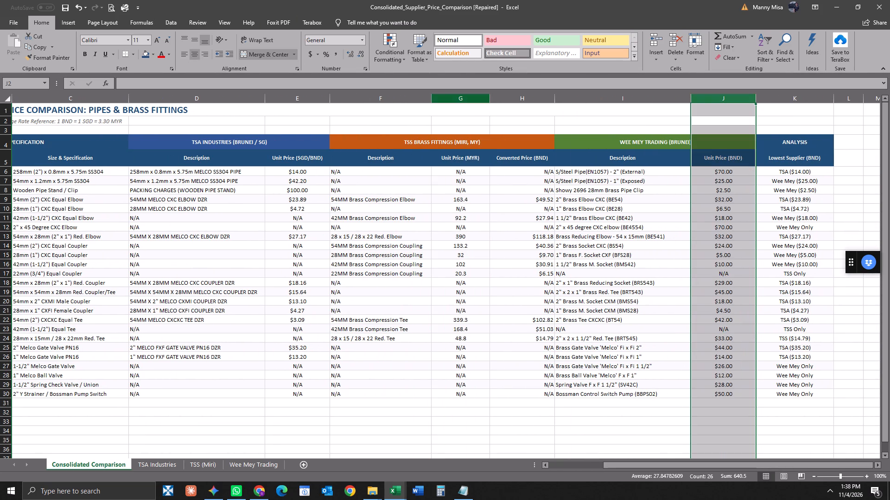
pyautogui.moveTo(756, 98); pyautogui.dragTo(743, 100)
pyautogui.click(743, 100)
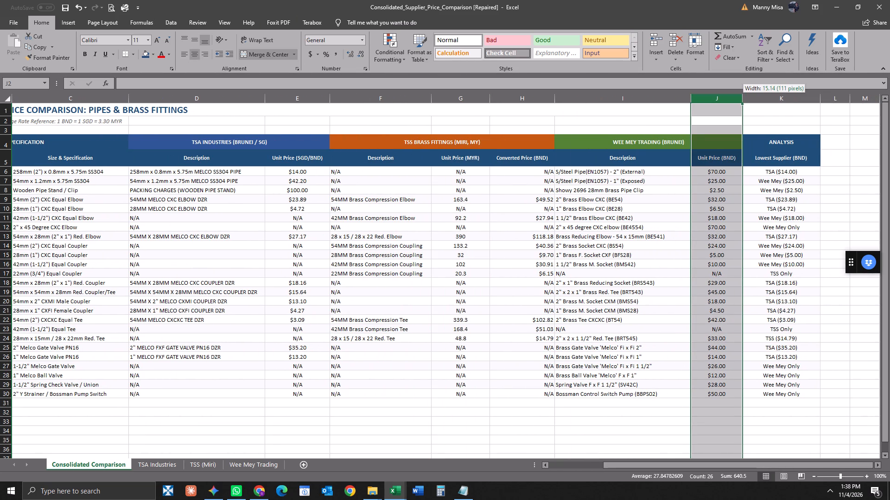
pyautogui.click(525, 99)
pyautogui.click(196, 56)
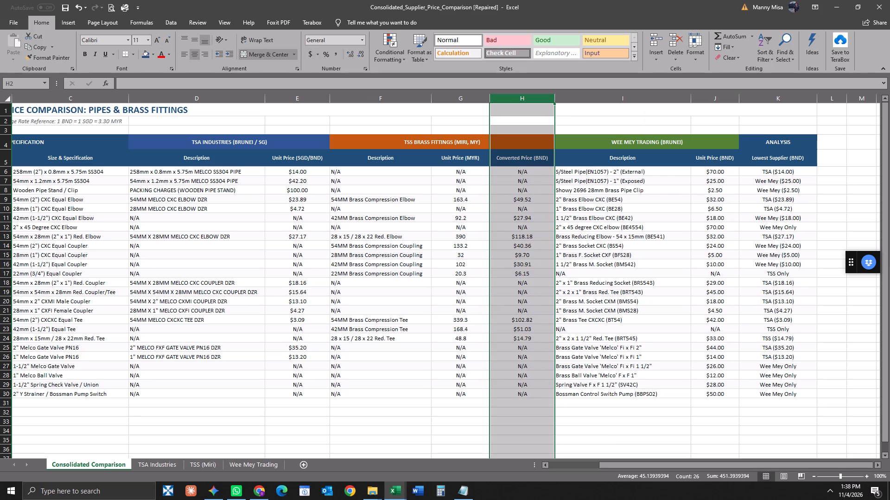
# Narrow the TSS Converted Price column and the Wee Mey and TSS Description columns to fit their contents more tightly.
pyautogui.moveTo(556, 99); pyautogui.dragTo(538, 100)
pyautogui.click(538, 100)
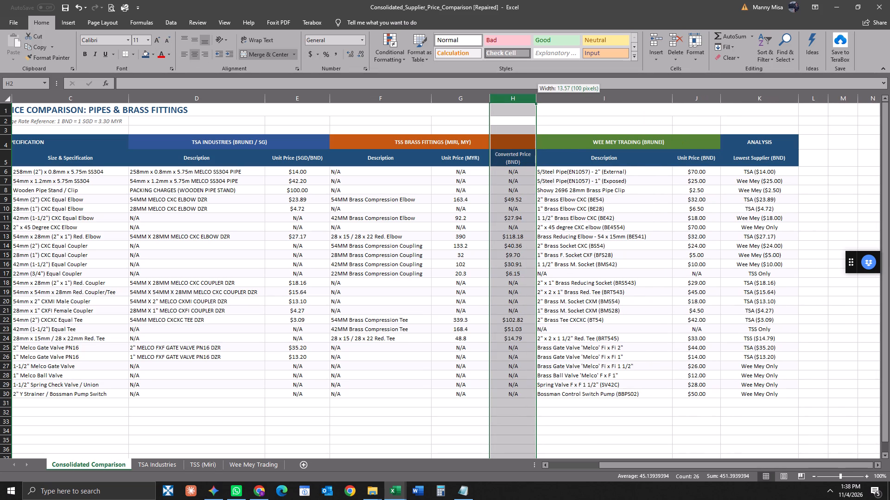
pyautogui.moveTo(673, 97); pyautogui.dragTo(666, 98)
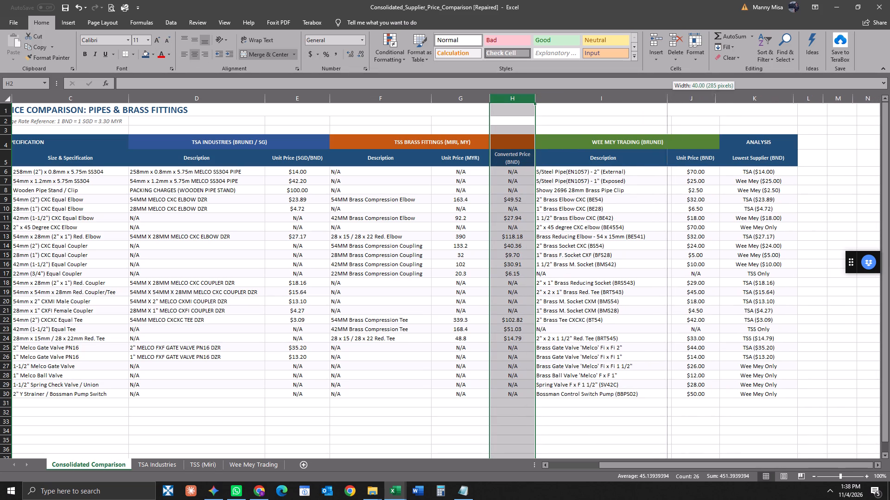
pyautogui.moveTo(666, 98); pyautogui.dragTo(649, 104)
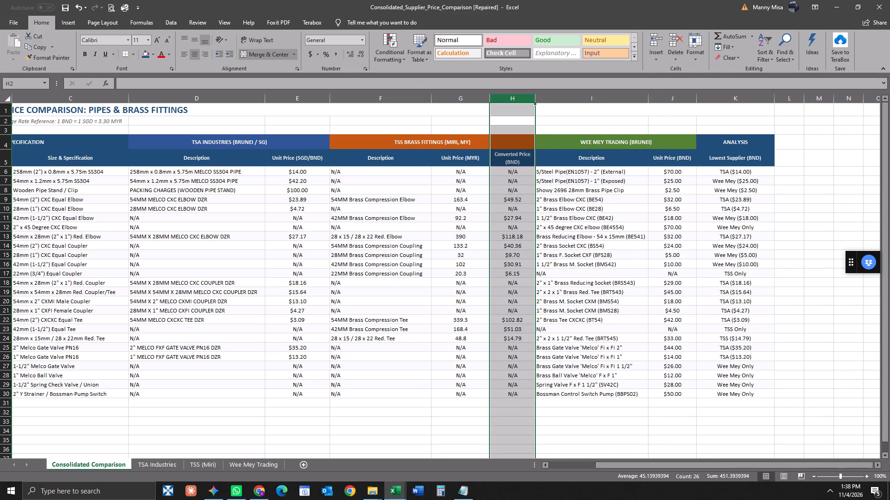
pyautogui.moveTo(432, 97); pyautogui.dragTo(426, 97)
pyautogui.click(405, 239)
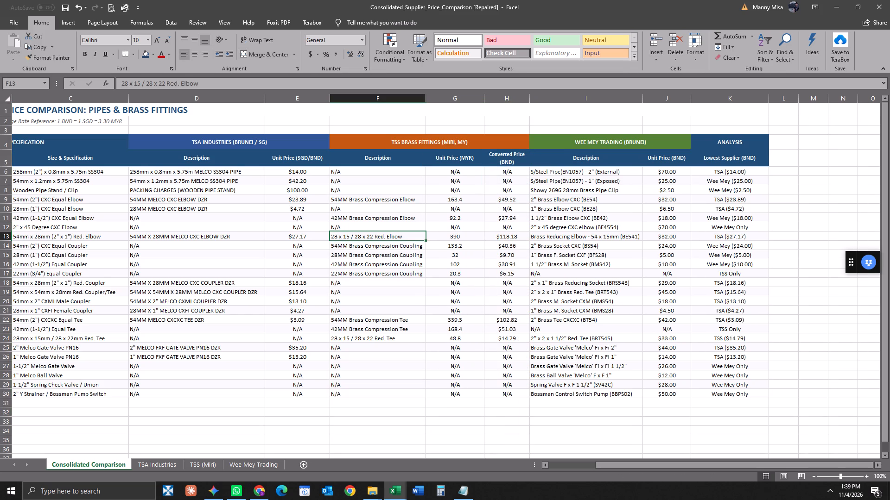
# Fill the Wee Mey Trading item cells I6:J30 and the supplier header above them with light green.
pyautogui.moveTo(615, 143); pyautogui.dragTo(723, 143)
pyautogui.click(677, 221)
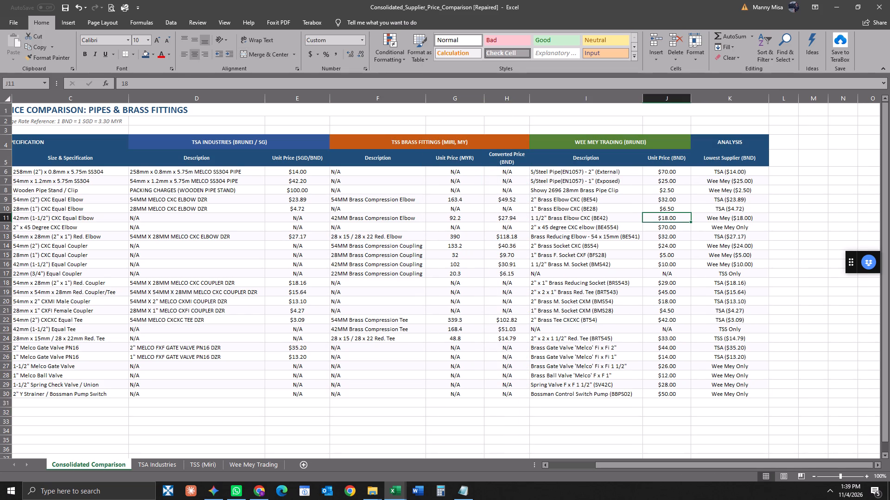
pyautogui.moveTo(585, 169); pyautogui.dragTo(640, 218)
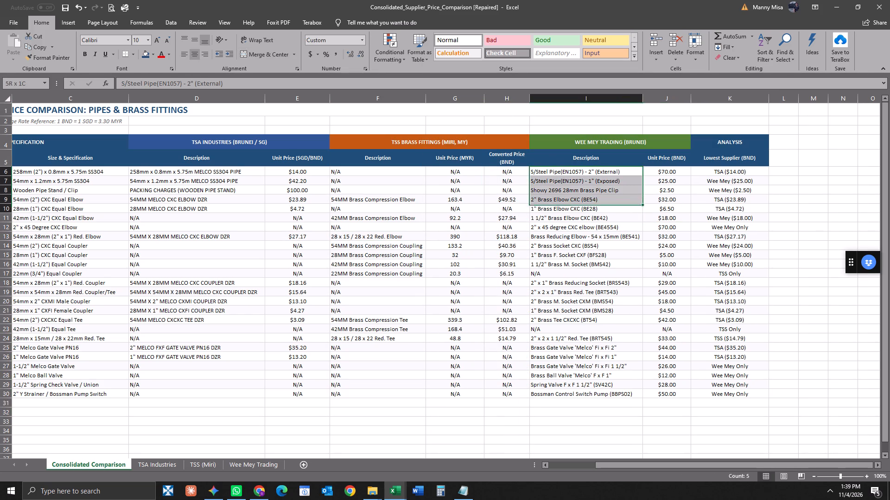
pyautogui.moveTo(640, 218); pyautogui.dragTo(660, 396)
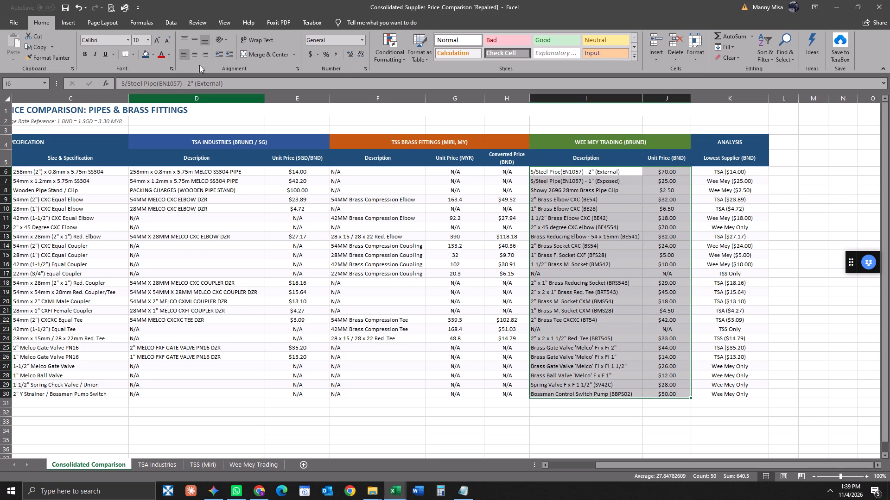
pyautogui.click(153, 56)
pyautogui.click(193, 94)
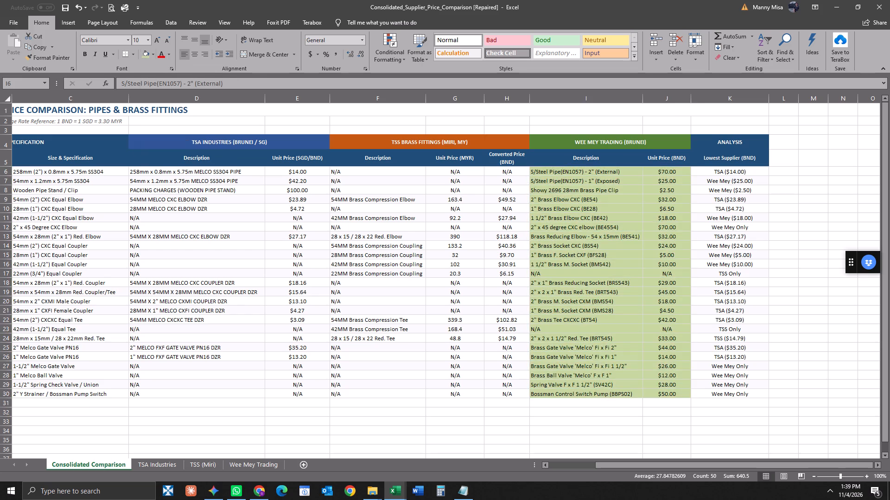
pyautogui.click(642, 144)
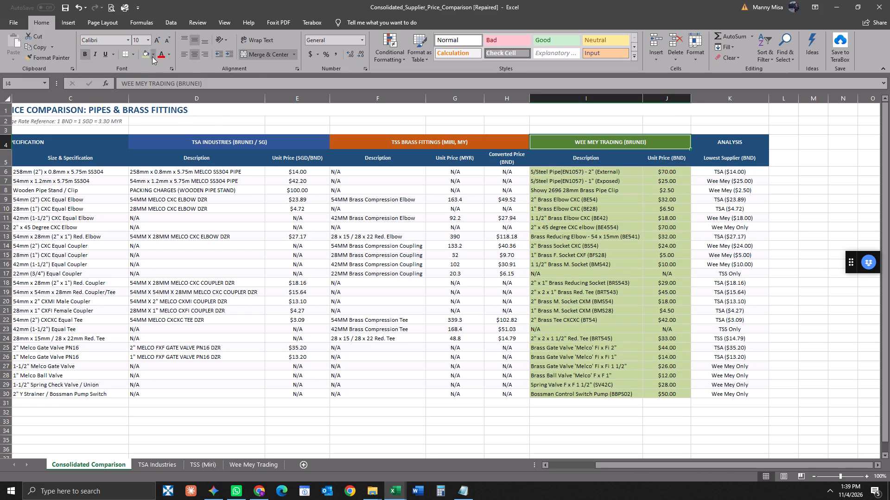
pyautogui.click(148, 54)
# Fill the TSS Brass Fittings supplier header and its item cells F6:H30 with light orange.
pyautogui.click(425, 146)
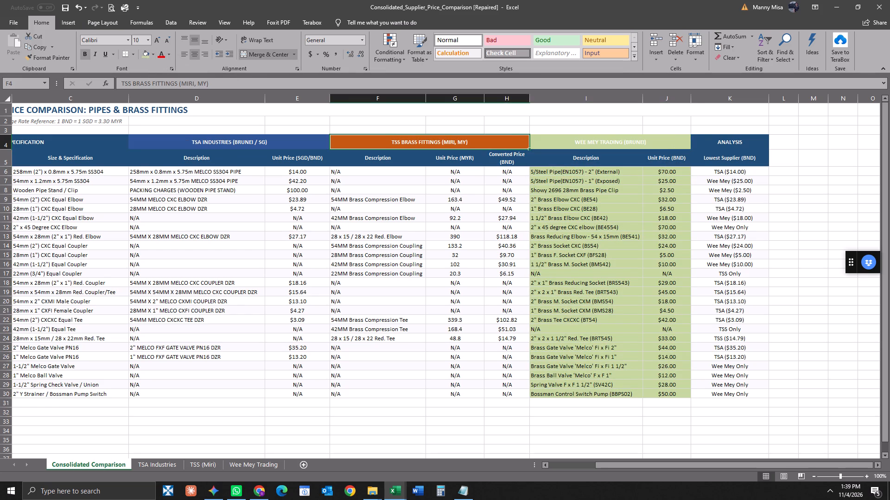
pyautogui.click(154, 57)
pyautogui.click(217, 95)
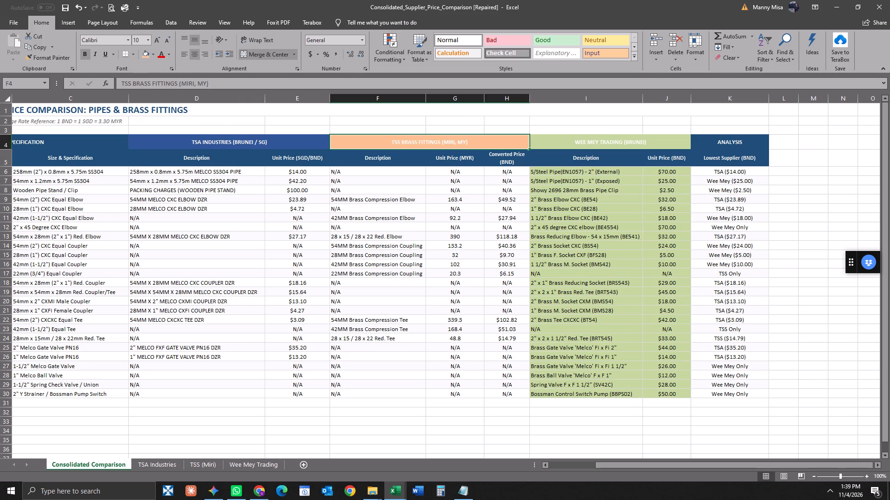
pyautogui.moveTo(367, 172); pyautogui.dragTo(497, 394)
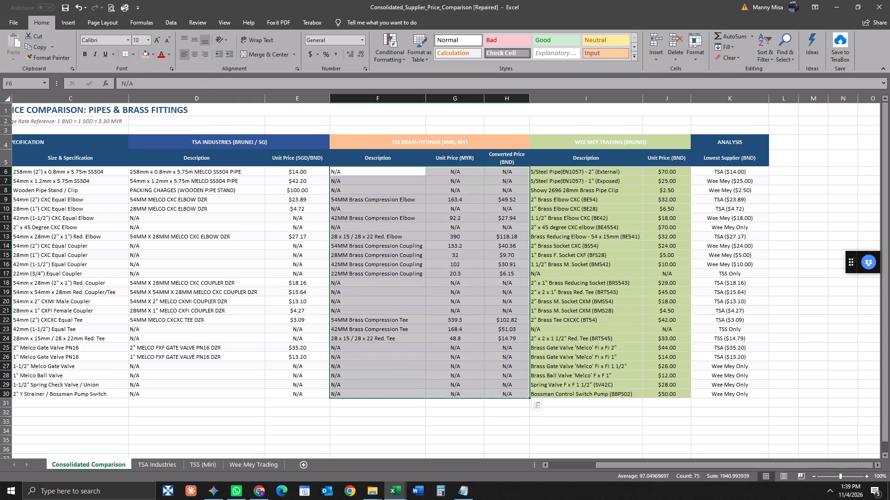
pyautogui.click(144, 52)
# Fill the TSA Industries supplier header and its item cells D6:E30 with light blue.
pyautogui.click(240, 147)
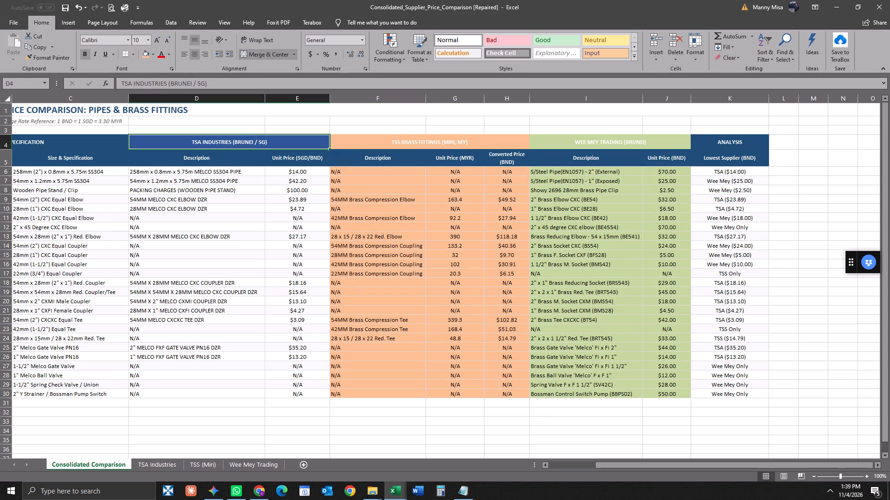
pyautogui.click(154, 57)
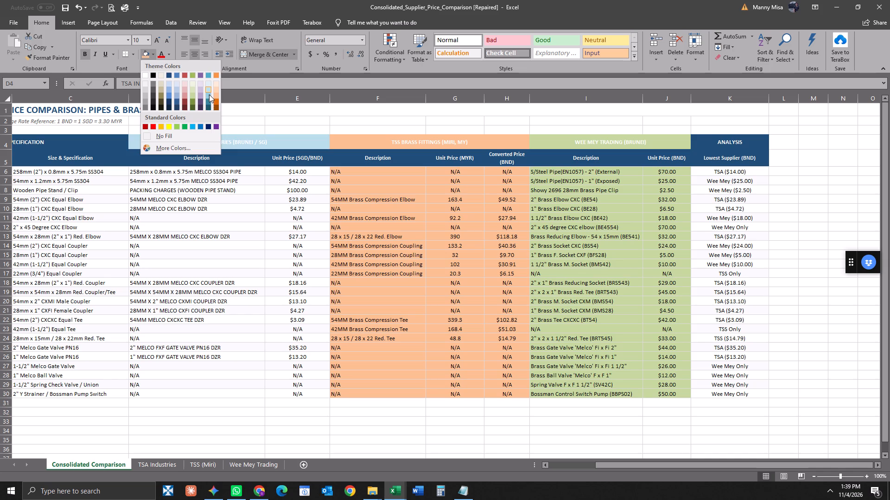
pyautogui.click(208, 98)
pyautogui.moveTo(239, 171); pyautogui.dragTo(296, 374)
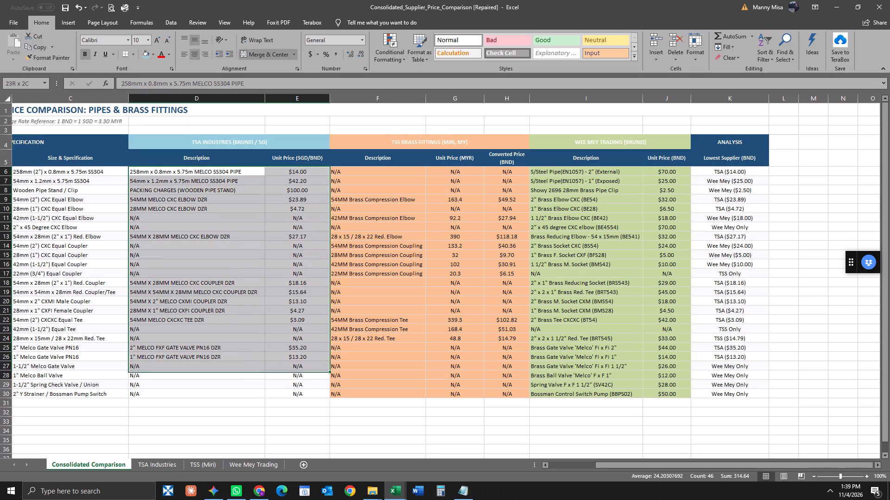
pyautogui.moveTo(296, 374); pyautogui.dragTo(292, 394)
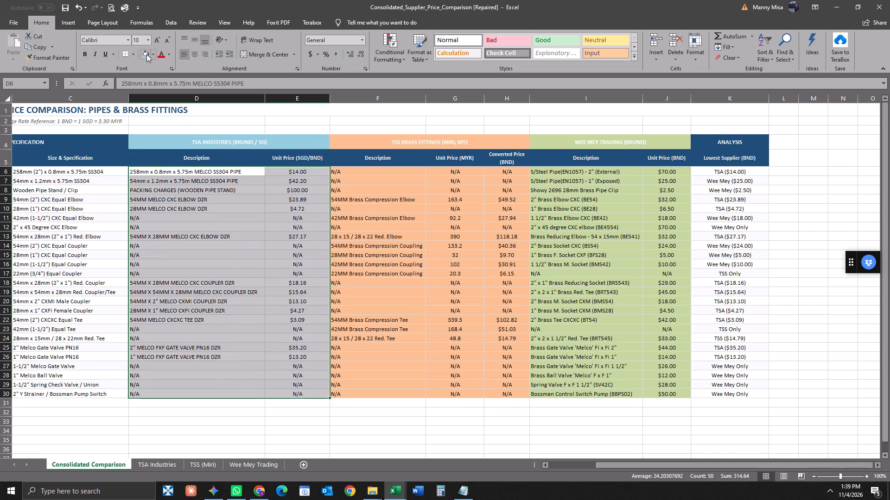
pyautogui.click(146, 54)
pyautogui.click(323, 256)
# Narrow the TSA Description and Unit Price (SGD/BND) columns to fit their contents more tightly.
pyautogui.moveTo(267, 98); pyautogui.dragTo(264, 98)
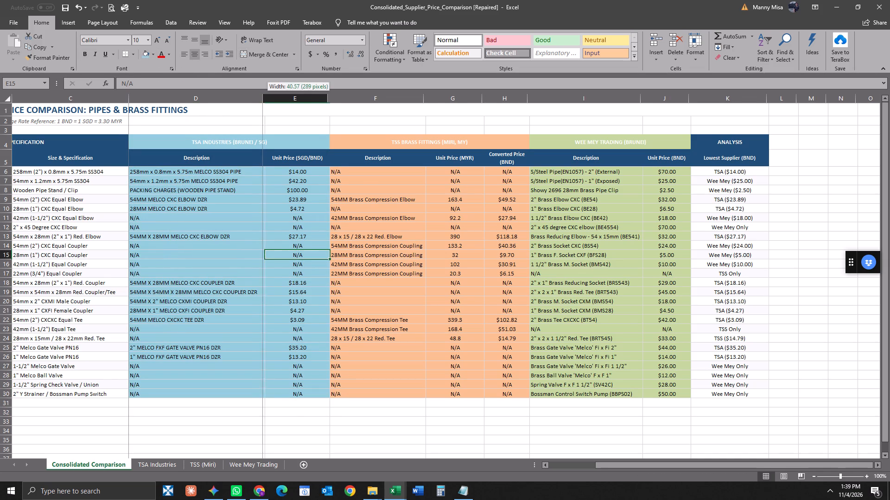
pyautogui.moveTo(264, 98); pyautogui.dragTo(262, 98)
pyautogui.click(269, 202)
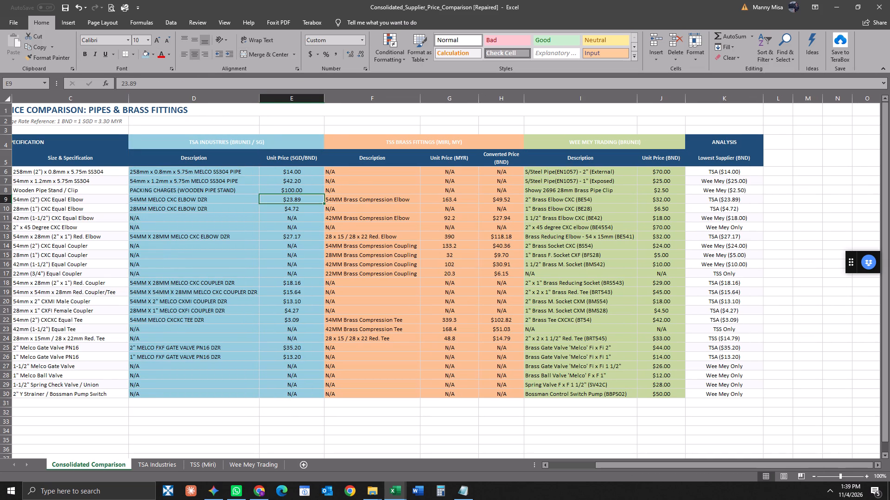
pyautogui.moveTo(324, 102); pyautogui.dragTo(316, 100)
pyautogui.moveTo(315, 100); pyautogui.dragTo(315, 100)
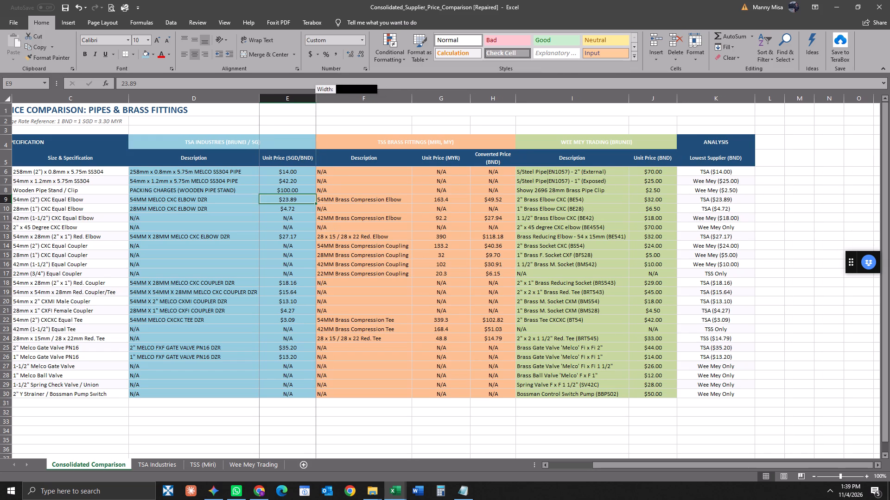
pyautogui.moveTo(315, 100); pyautogui.dragTo(306, 100)
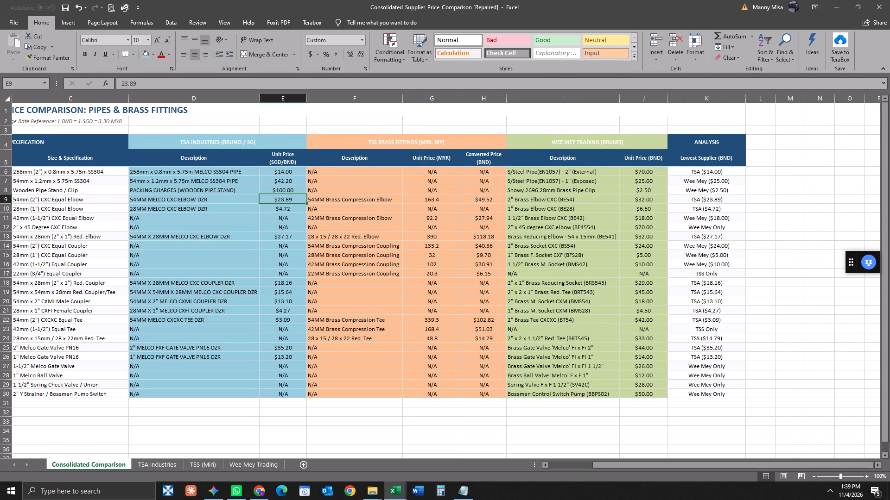
# Set the text of the three supplier headers in row 4, TSA, TSS and Wee Mey, to black.
pyautogui.moveTo(193, 141); pyautogui.dragTo(620, 144)
pyautogui.click(172, 55)
pyautogui.click(191, 66)
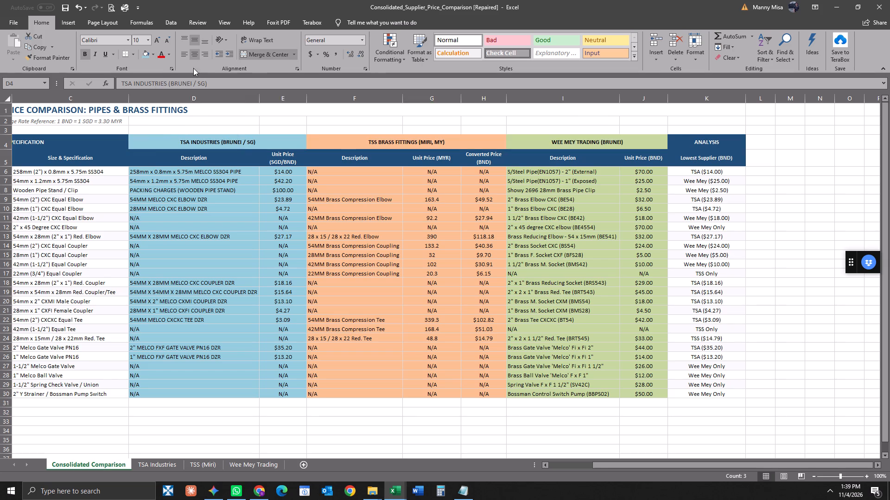
pyautogui.click(387, 249)
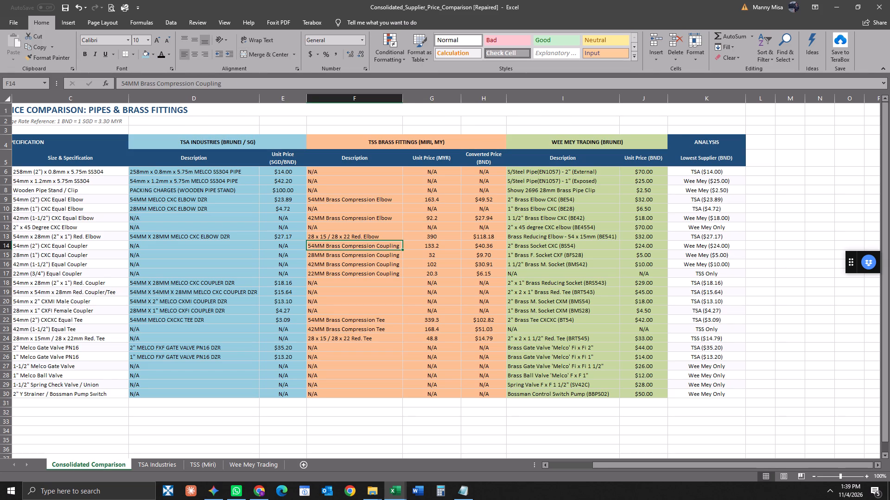
# Review the Analysis column's lowest-supplier entries K6:K30 alongside the supplier prices.
pyautogui.click(666, 140)
pyautogui.moveTo(696, 171); pyautogui.dragTo(696, 337)
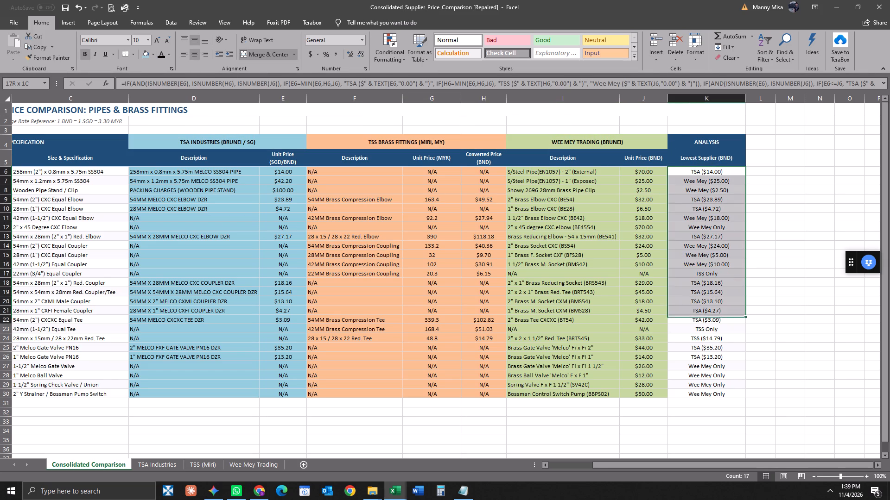
pyautogui.moveTo(696, 337); pyautogui.dragTo(704, 395)
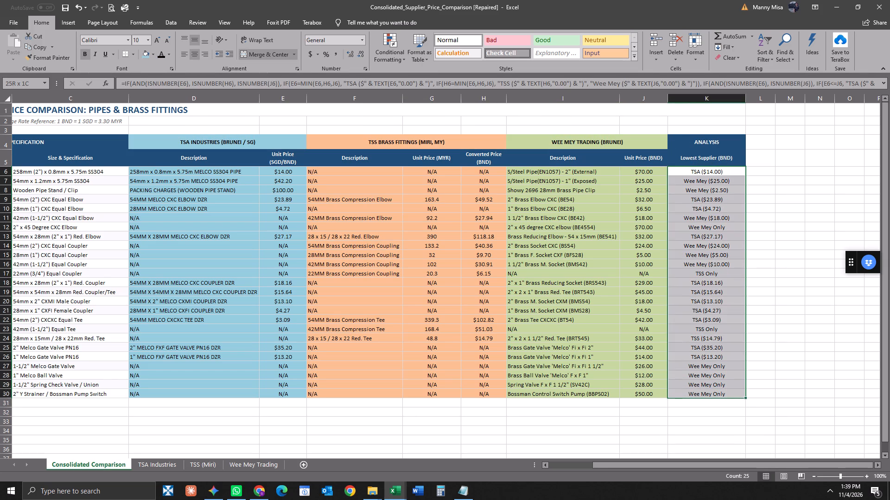
pyautogui.moveTo(704, 395); pyautogui.dragTo(704, 394)
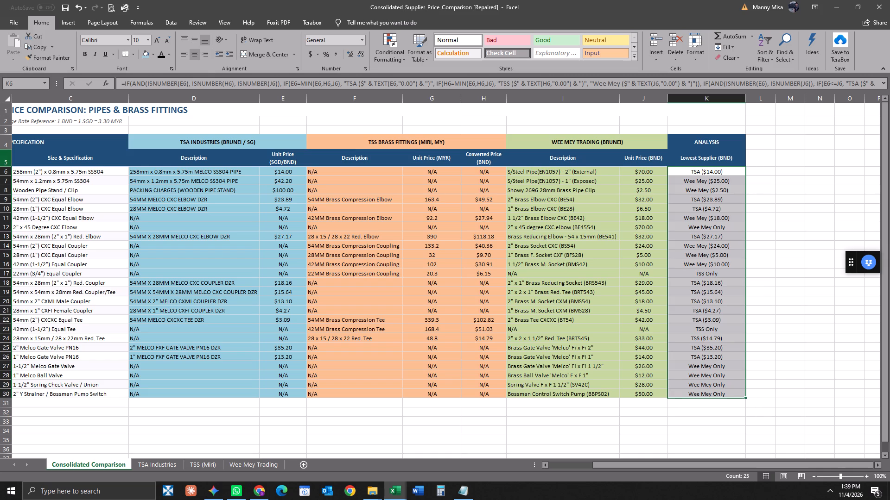
pyautogui.click(5, 173)
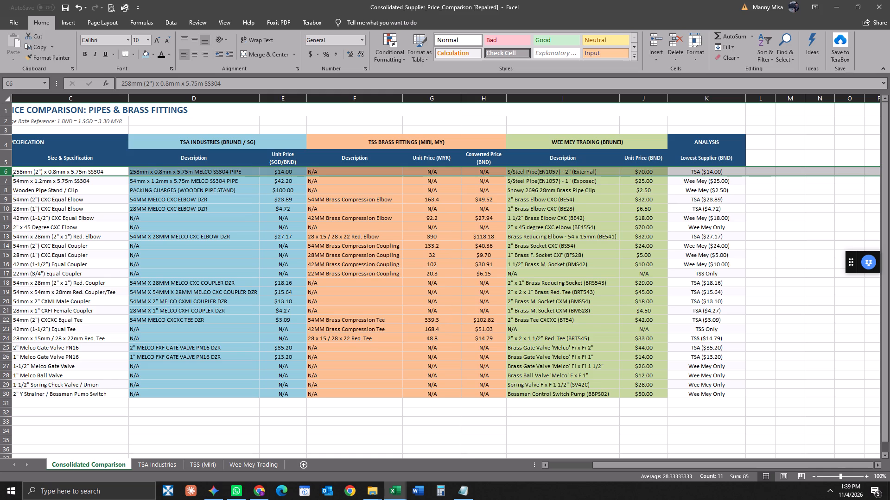
pyautogui.click(774, 225)
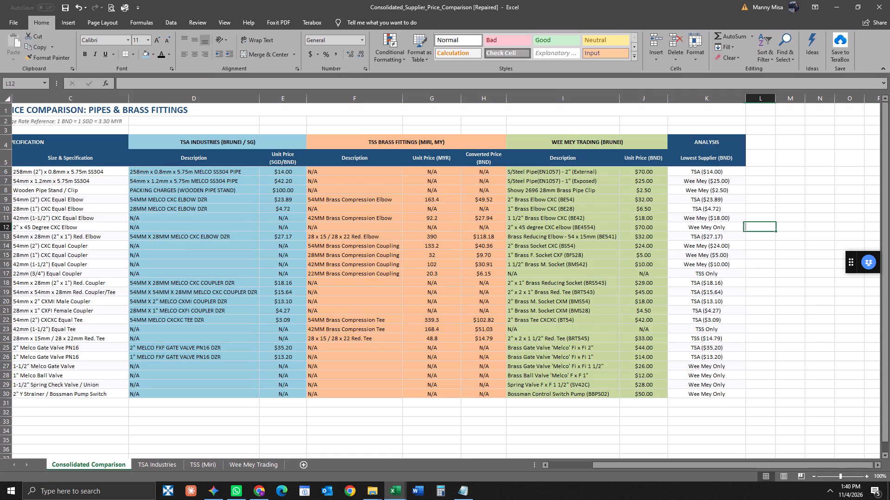
pyautogui.moveTo(723, 170); pyautogui.dragTo(726, 393)
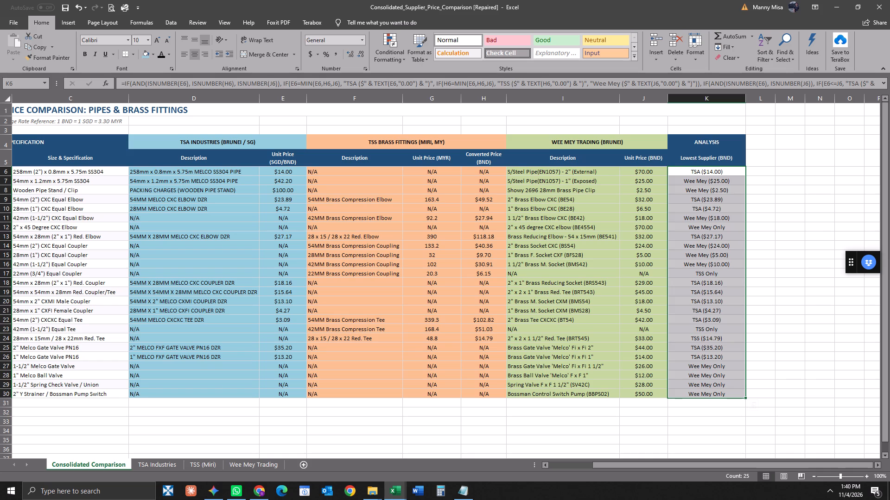
pyautogui.press('Down')
pyautogui.press('Up')
pyautogui.click(718, 144)
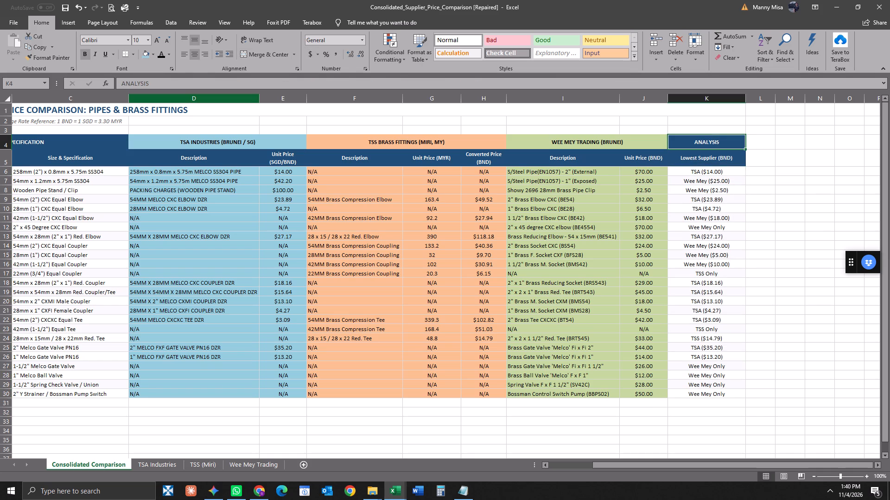
pyautogui.click(89, 138)
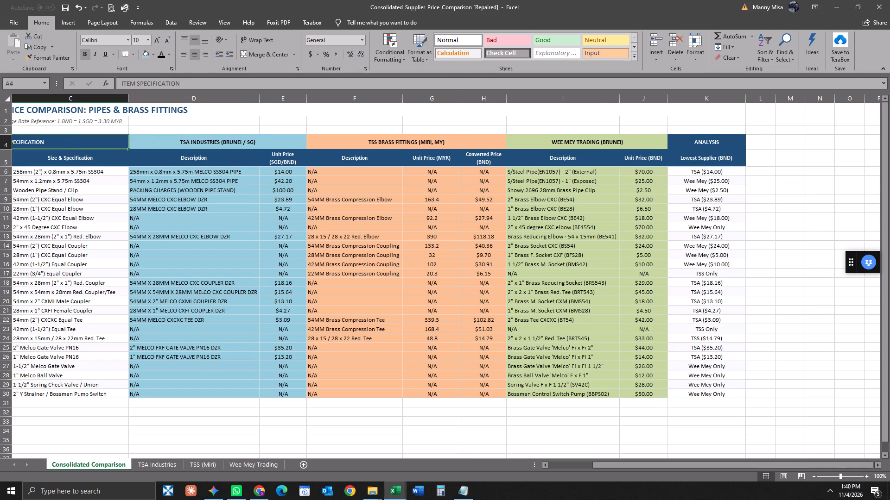
# Fill the TSA Description and Unit Price headings D5:E5 with light blue and make their text black.
pyautogui.click(165, 157)
pyautogui.moveTo(165, 157); pyautogui.dragTo(282, 160)
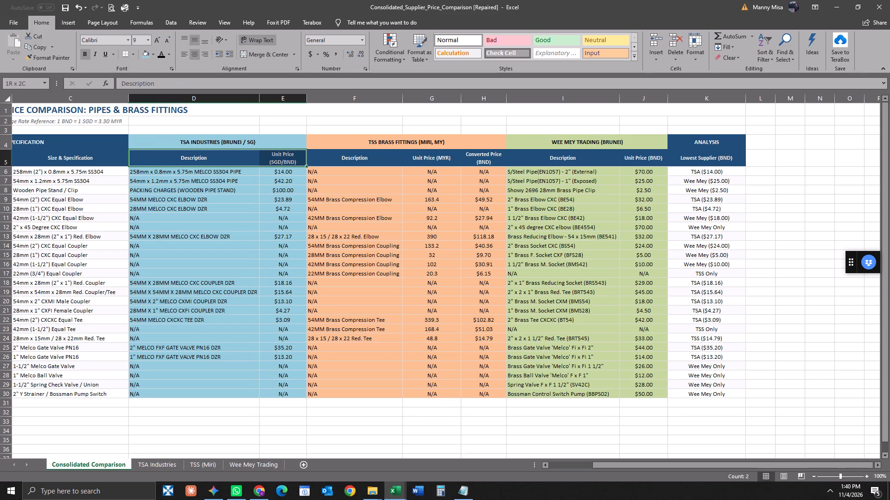
pyautogui.click(145, 57)
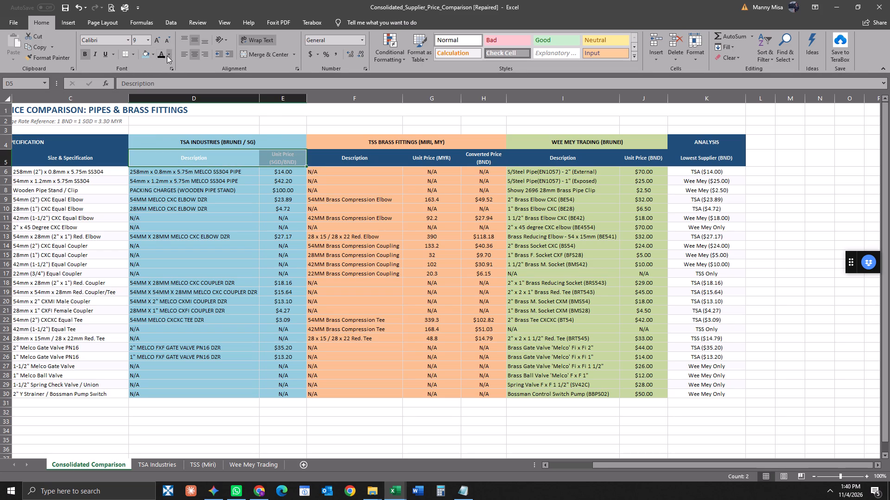
pyautogui.click(162, 52)
# Set the text of the TSS and Wee Mey column headings F5:J5 to black.
pyautogui.moveTo(329, 154); pyautogui.dragTo(639, 159)
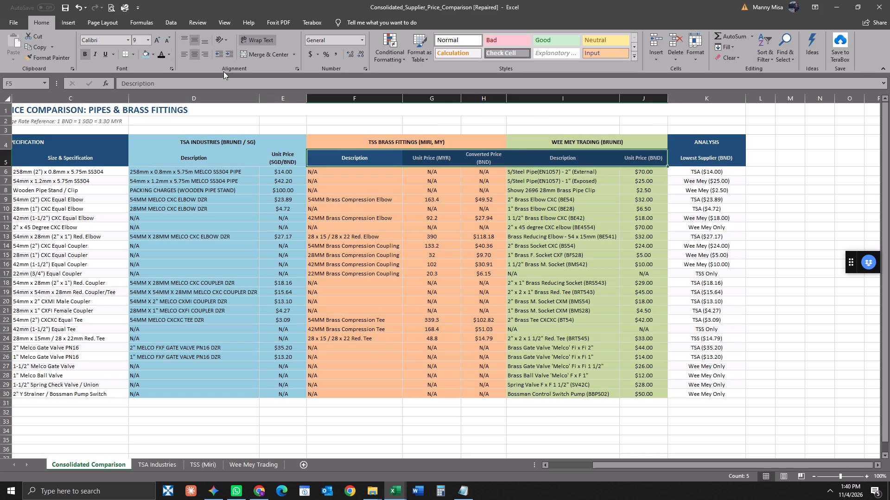
pyautogui.click(160, 53)
# Fill the TSS column headings F5:H5 with the same light orange as their item cells.
pyautogui.moveTo(348, 159); pyautogui.dragTo(469, 160)
pyautogui.click(150, 52)
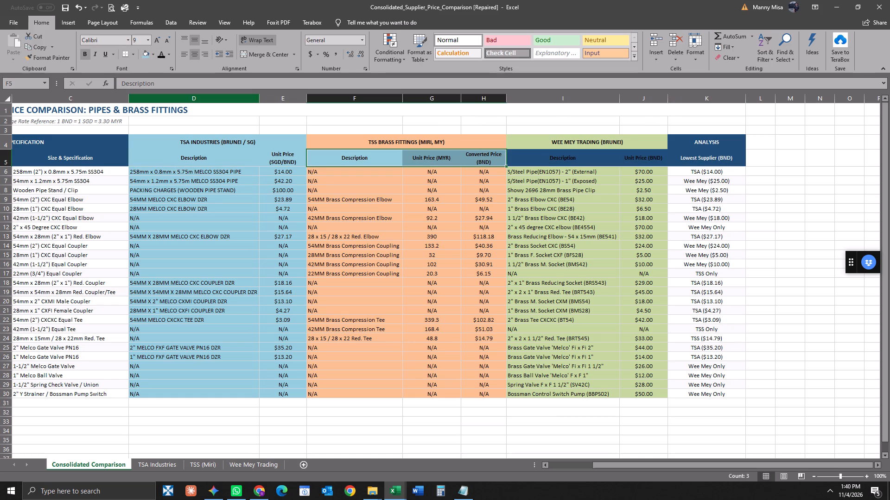
pyautogui.click(152, 53)
pyautogui.click(217, 98)
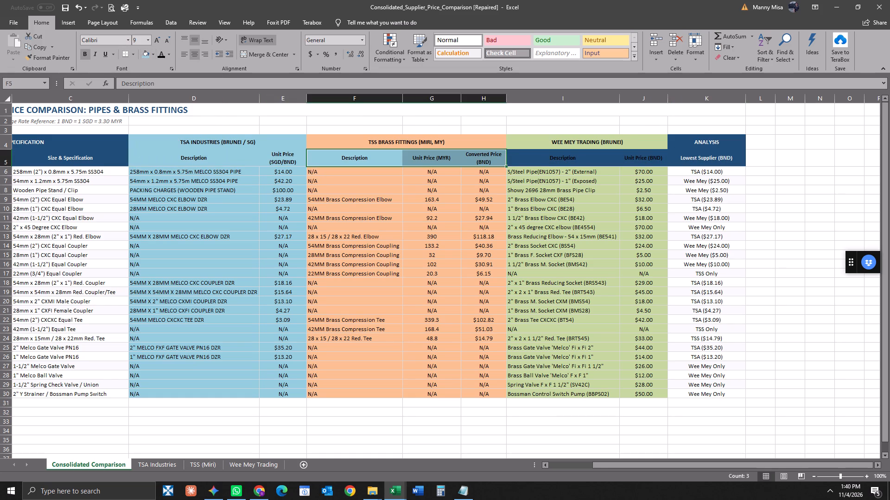
# Fill the Wee Mey Description and Unit Price headings I5:J5 with the matching light green.
pyautogui.moveTo(528, 157); pyautogui.dragTo(646, 160)
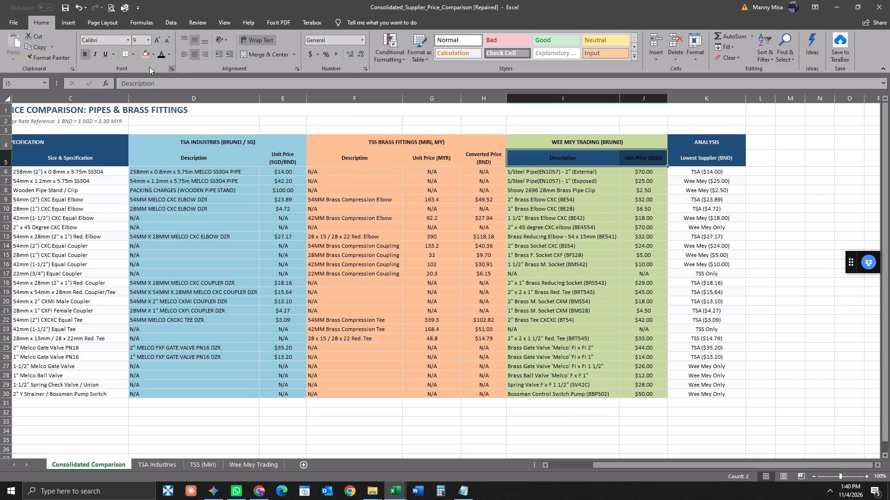
pyautogui.click(153, 52)
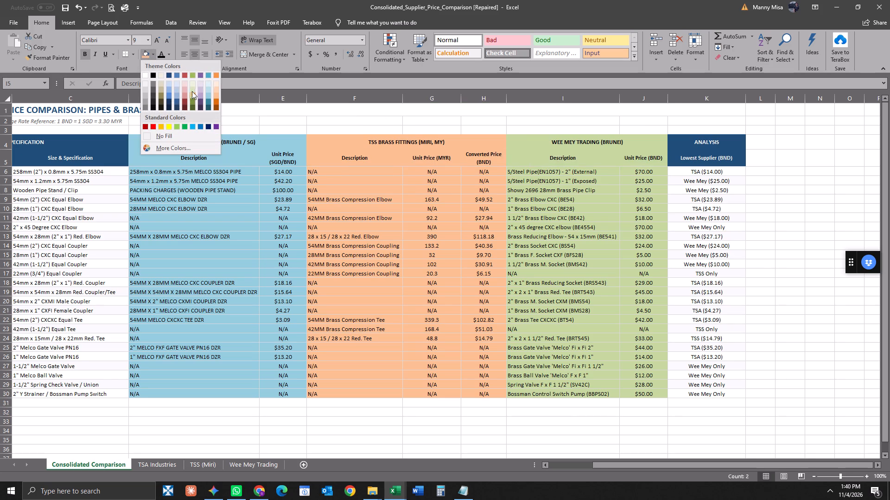
pyautogui.click(192, 94)
pyautogui.click(385, 244)
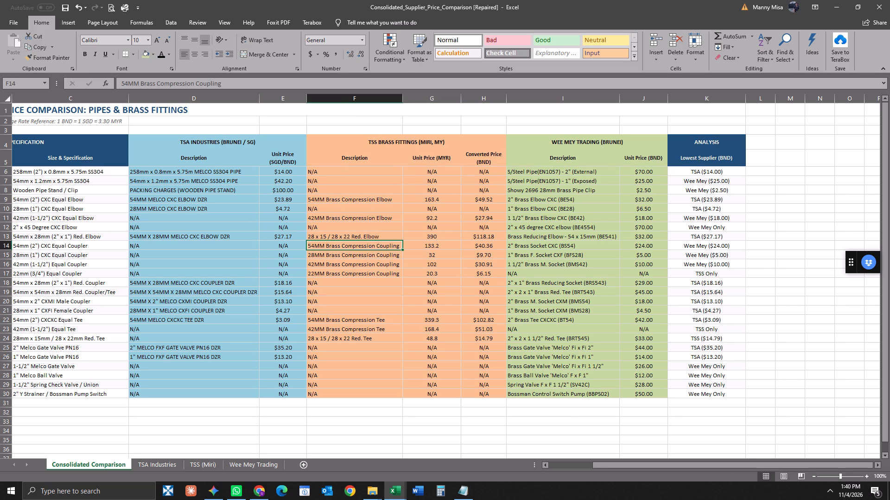
# Examine the Analysis column and the lowest-supplier formula in K6 against the three suppliers' row 6 entries, across the full table.
pyautogui.click(46, 146)
pyautogui.moveTo(699, 172); pyautogui.dragTo(691, 362)
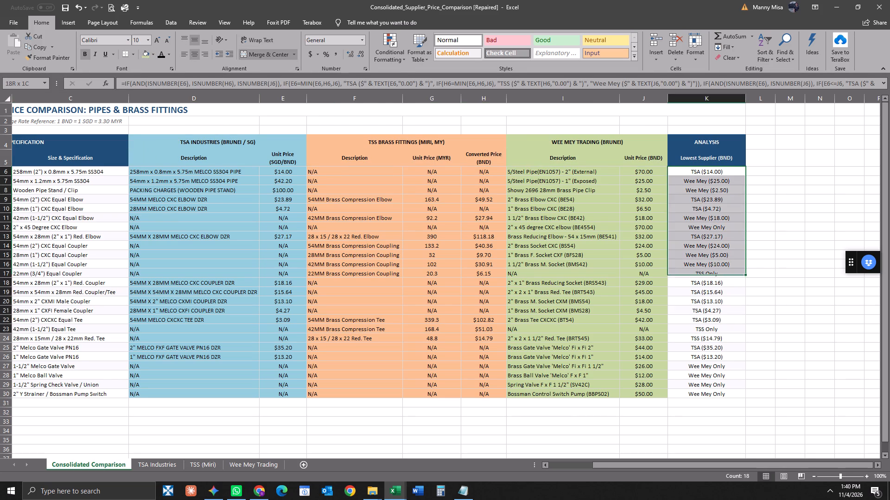
pyautogui.moveTo(691, 362); pyautogui.dragTo(693, 394)
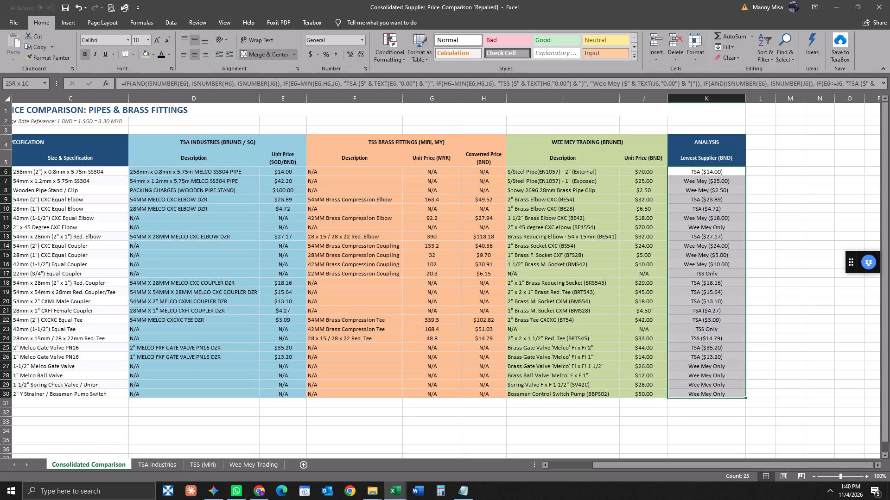
pyautogui.click(717, 171)
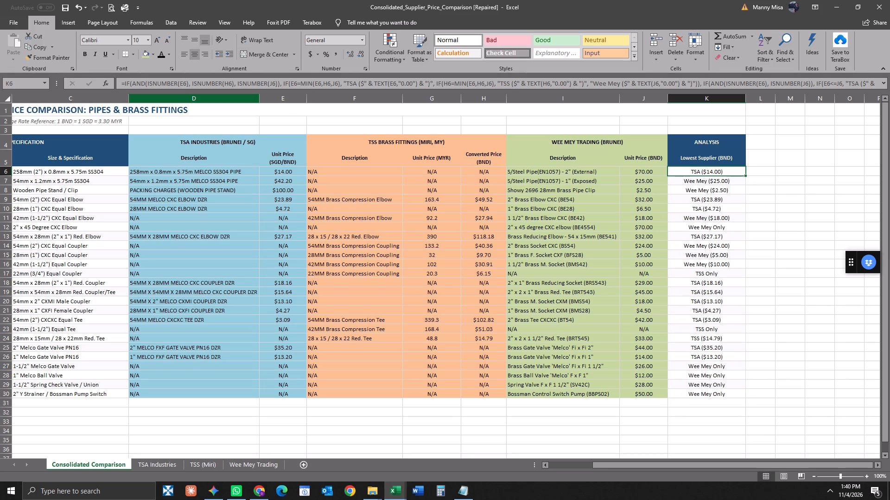
pyautogui.click(159, 175)
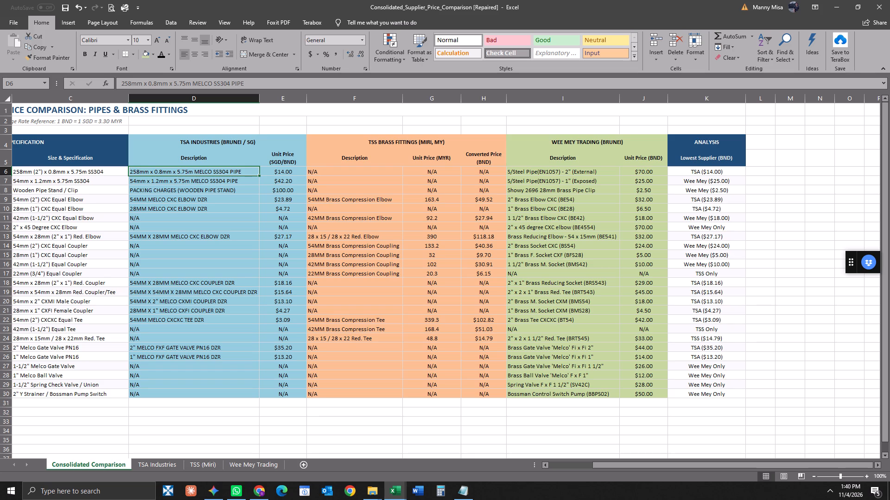
pyautogui.click(343, 170)
pyautogui.click(540, 175)
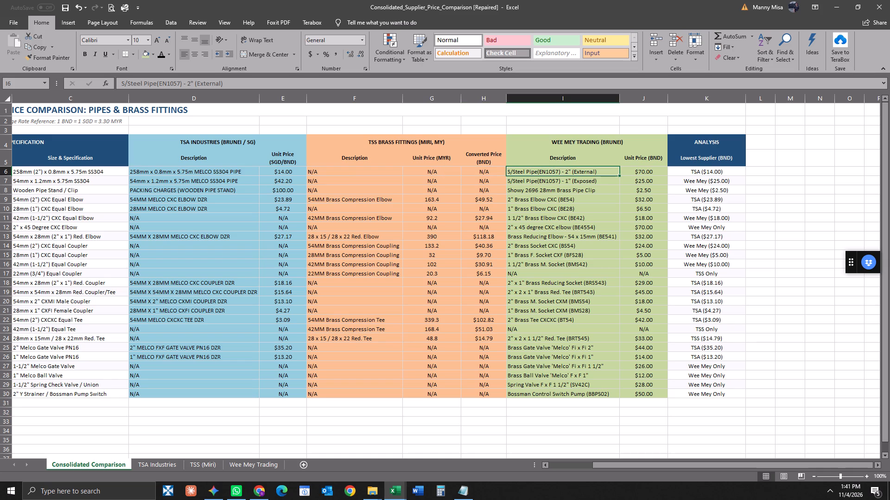
pyautogui.click(714, 174)
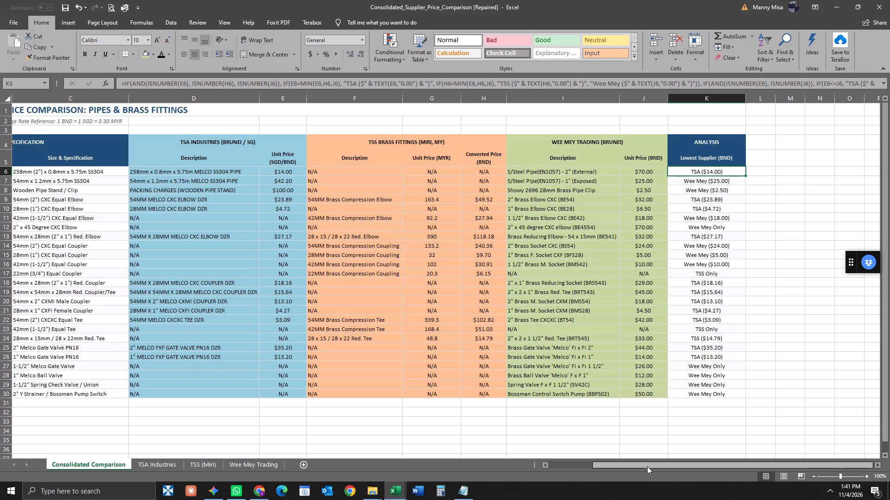
pyautogui.moveTo(642, 467); pyautogui.dragTo(580, 466)
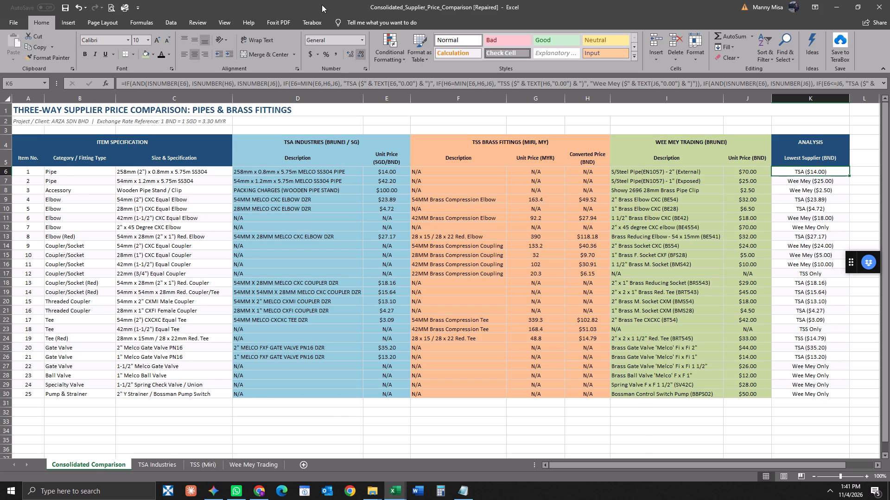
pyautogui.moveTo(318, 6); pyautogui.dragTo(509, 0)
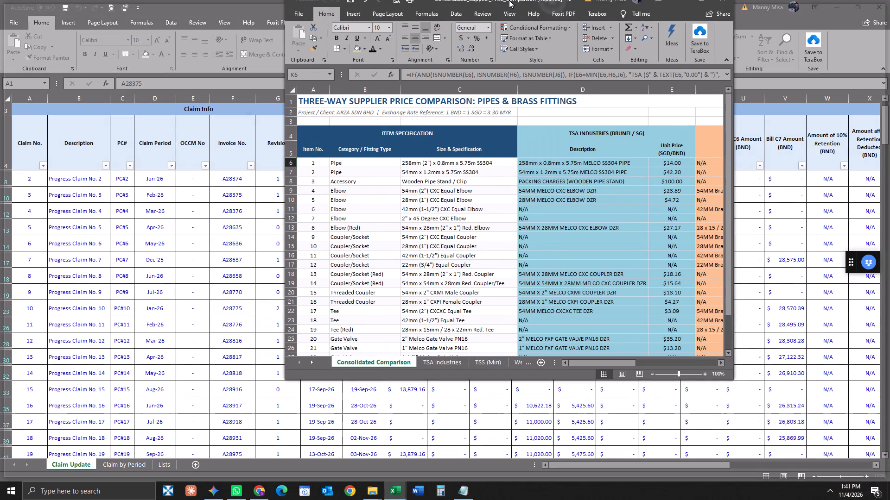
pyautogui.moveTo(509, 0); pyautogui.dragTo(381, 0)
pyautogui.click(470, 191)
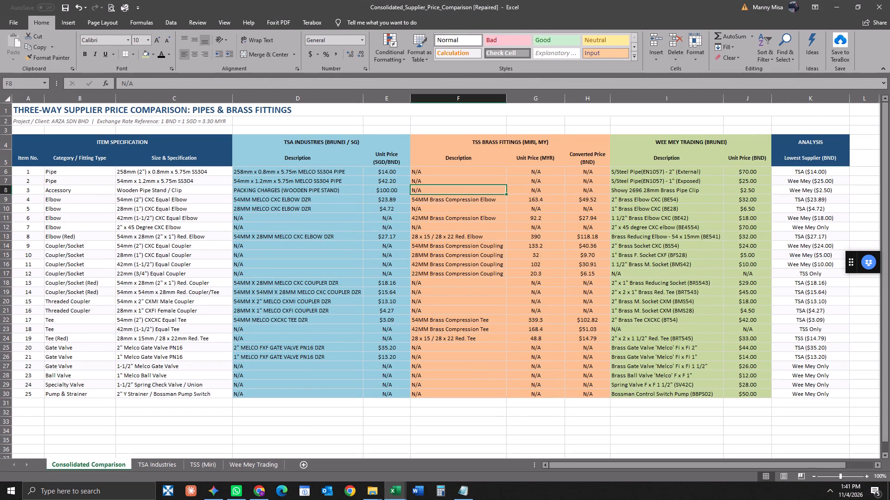
# Narrow the Size & Specification column C slightly in the Consolidated Comparison sheet.
pyautogui.click(390, 173)
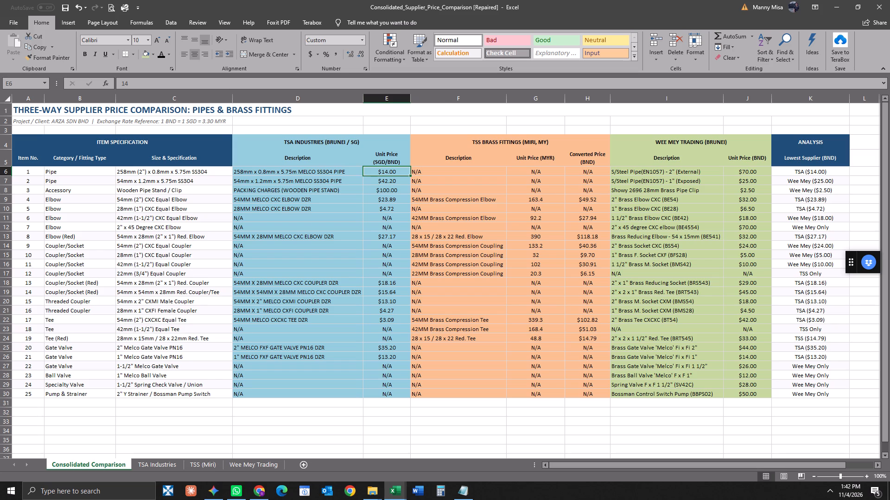
pyautogui.moveTo(233, 96); pyautogui.dragTo(224, 99)
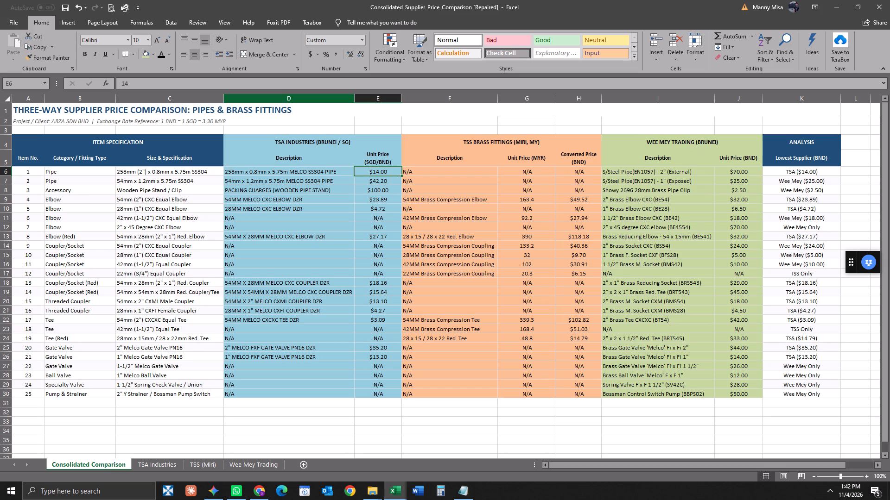
pyautogui.click(262, 96)
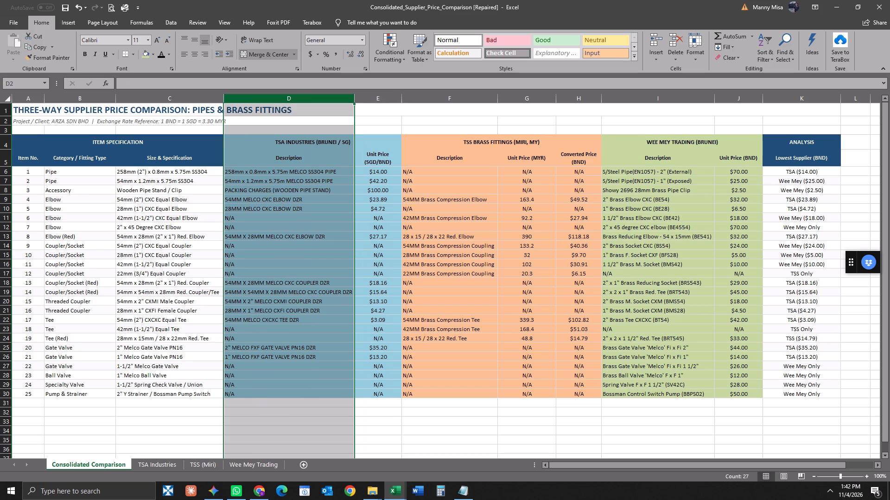
pyautogui.click(702, 233)
pyautogui.click(742, 325)
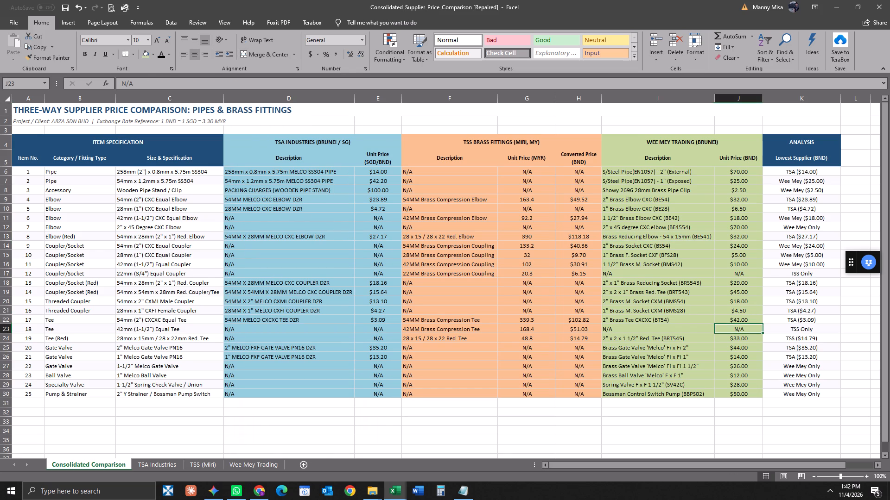
pyautogui.click(390, 347)
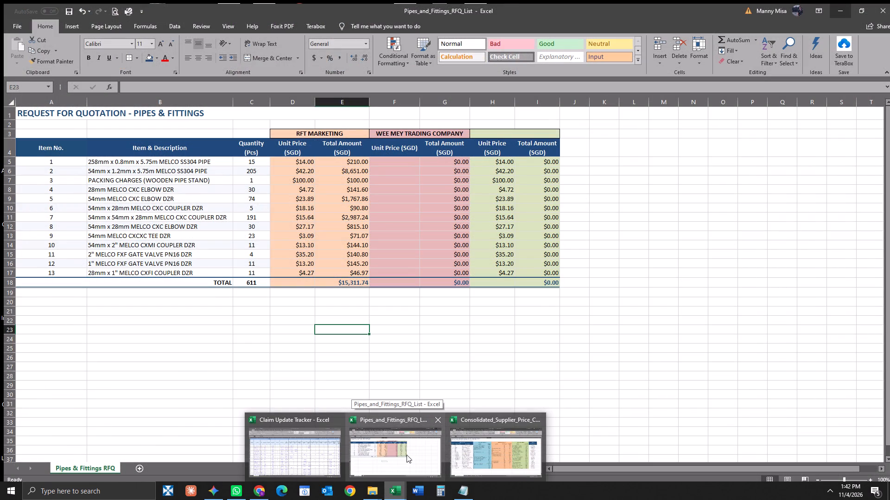
# Switch to the Pipes_and_Fittings_RFQ_List workbook.
pyautogui.click(407, 455)
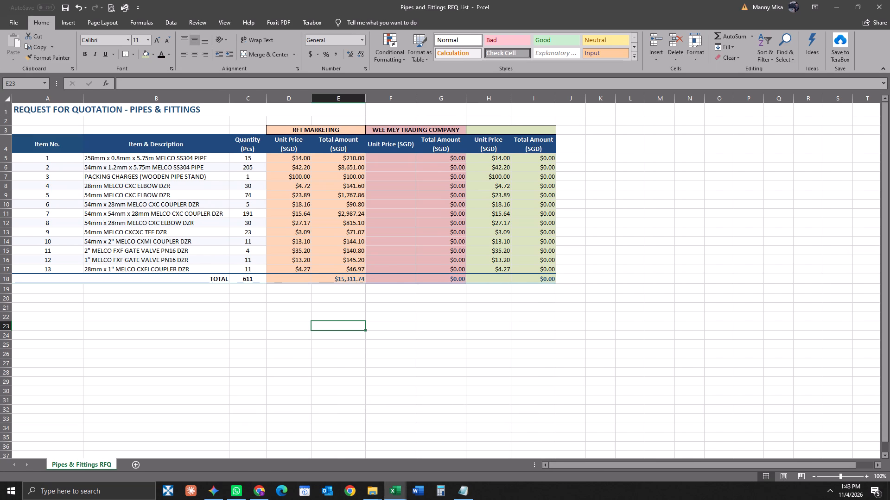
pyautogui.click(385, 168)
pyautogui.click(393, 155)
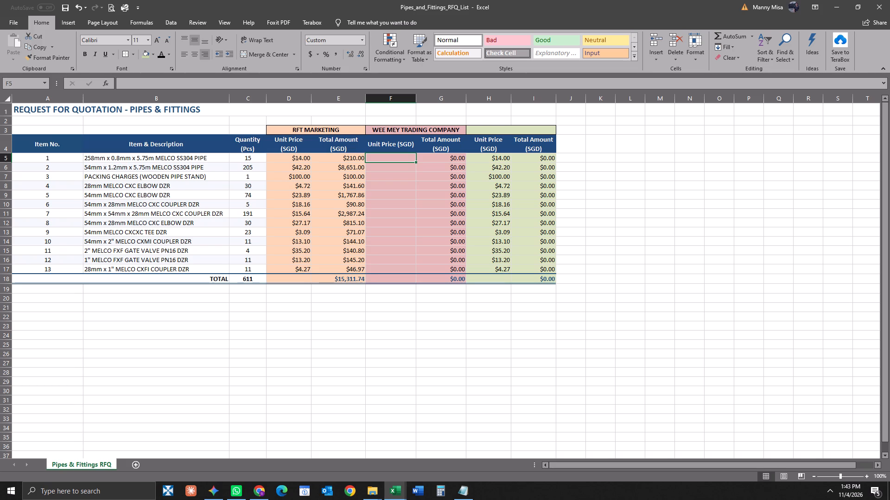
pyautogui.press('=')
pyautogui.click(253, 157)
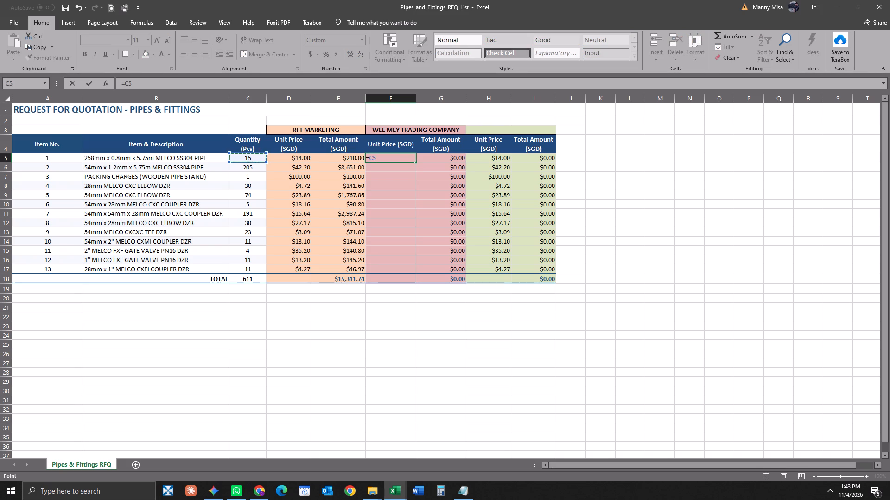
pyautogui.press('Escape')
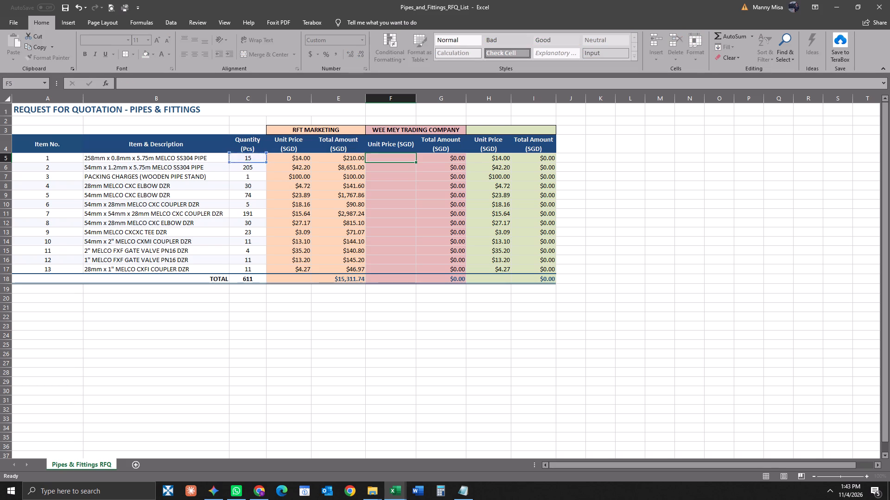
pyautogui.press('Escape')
pyautogui.click(450, 158)
pyautogui.press('=')
pyautogui.click(402, 156)
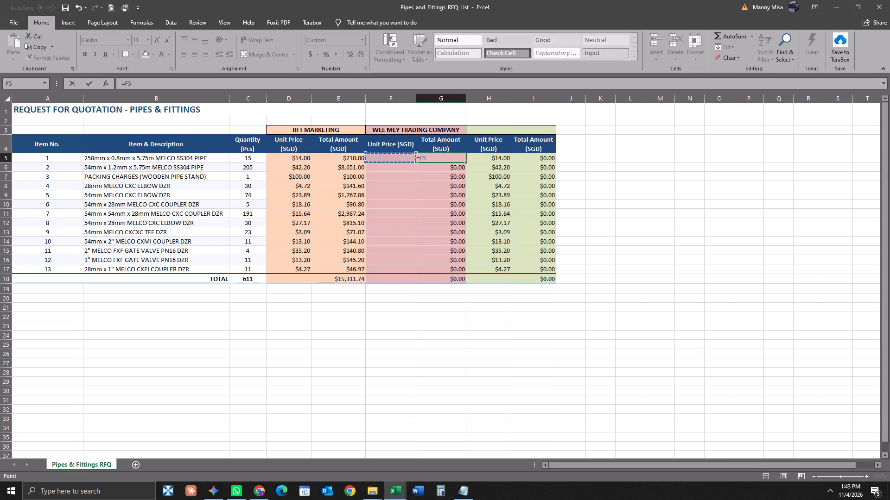
pyautogui.hotkey('shift', '*')
pyautogui.click(254, 157)
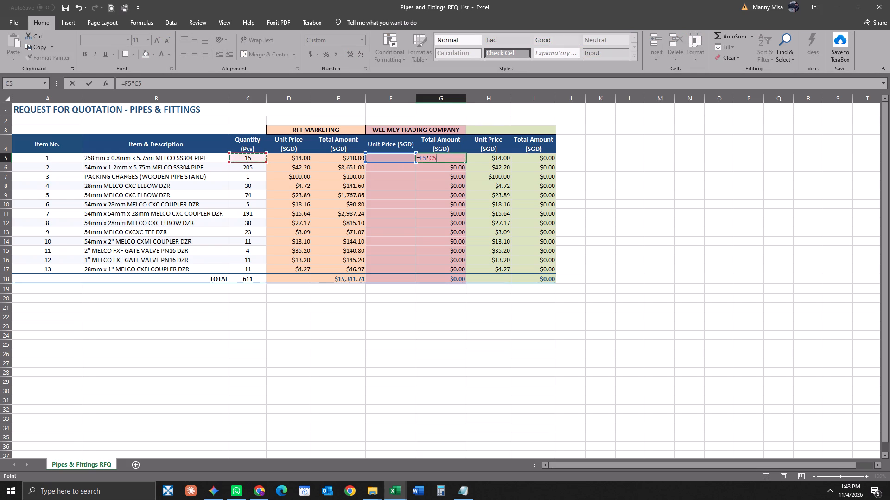
pyautogui.press('Return')
pyautogui.click(452, 158)
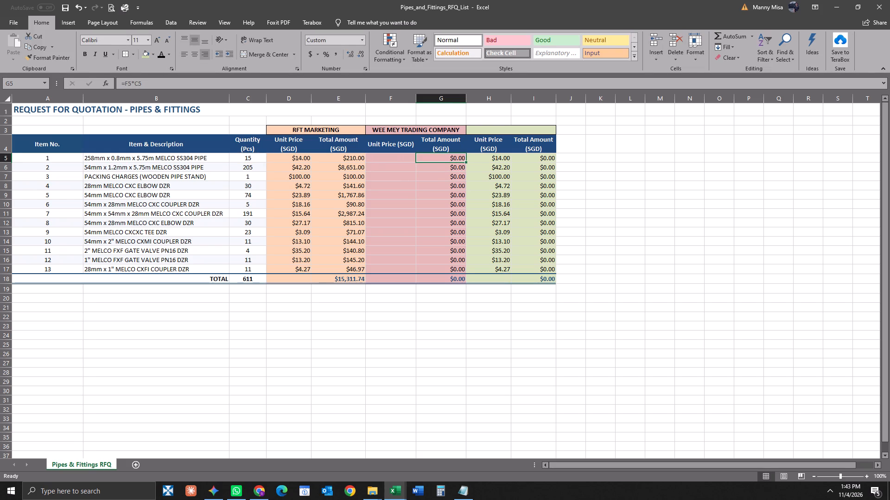
pyautogui.moveTo(466, 162); pyautogui.dragTo(455, 272)
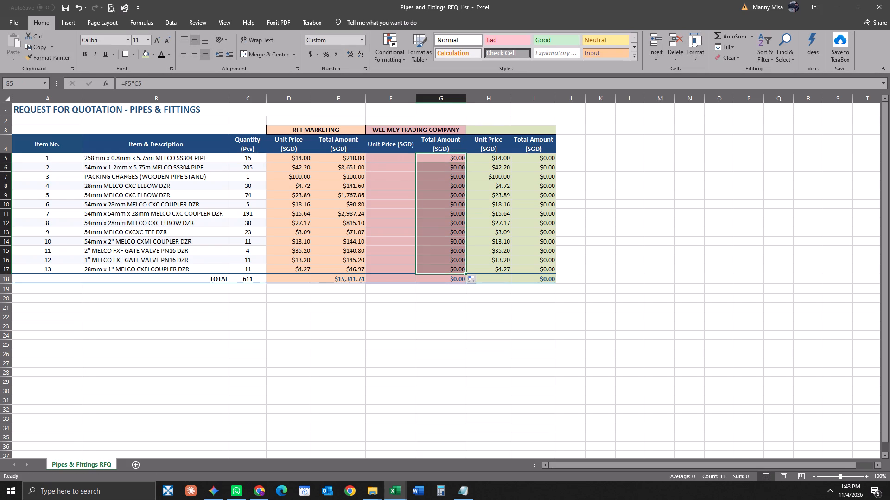
# Examine the TOTAL row formulas for the RFT Marketing and Wee Mey total amounts, and the Total Amount formula in G12.
pyautogui.click(356, 279)
pyautogui.click(179, 82)
pyautogui.click(455, 219)
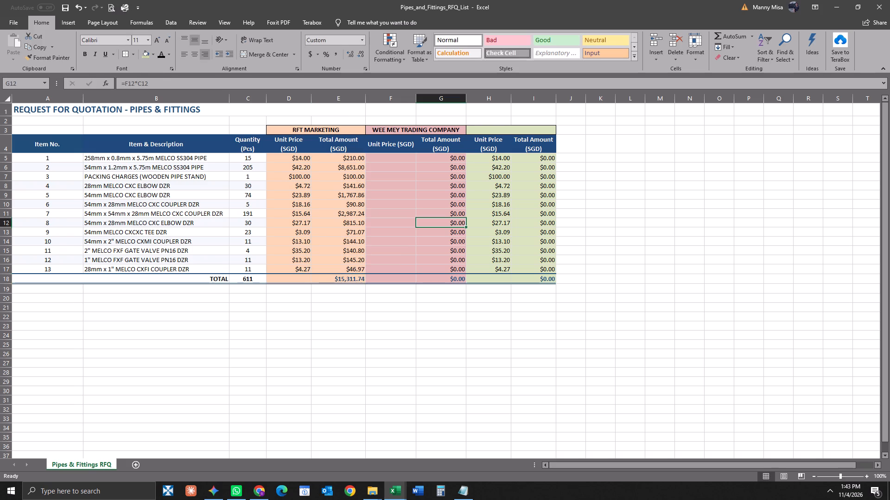
pyautogui.click(457, 276)
pyautogui.click(289, 86)
pyautogui.click(644, 211)
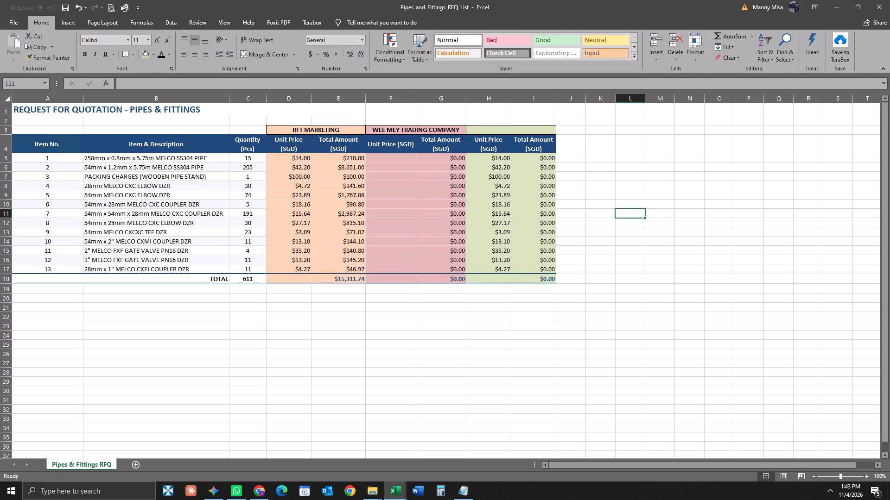
# Set the unnamed third supplier's Total Amount in I5 to =H5*C5 and fill the formula down to I17.
pyautogui.click(544, 156)
pyautogui.press('=')
pyautogui.click(495, 156)
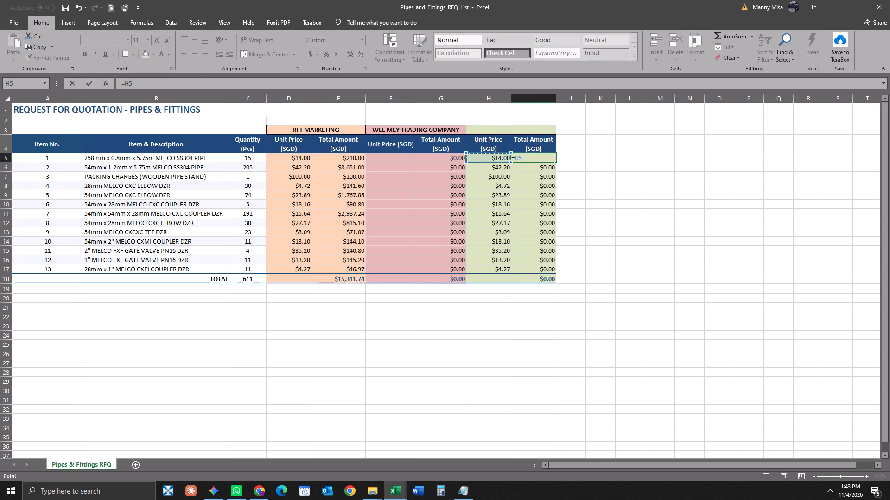
pyautogui.hotkey('shift', '*')
pyautogui.click(245, 157)
pyautogui.press('Return')
pyautogui.click(552, 158)
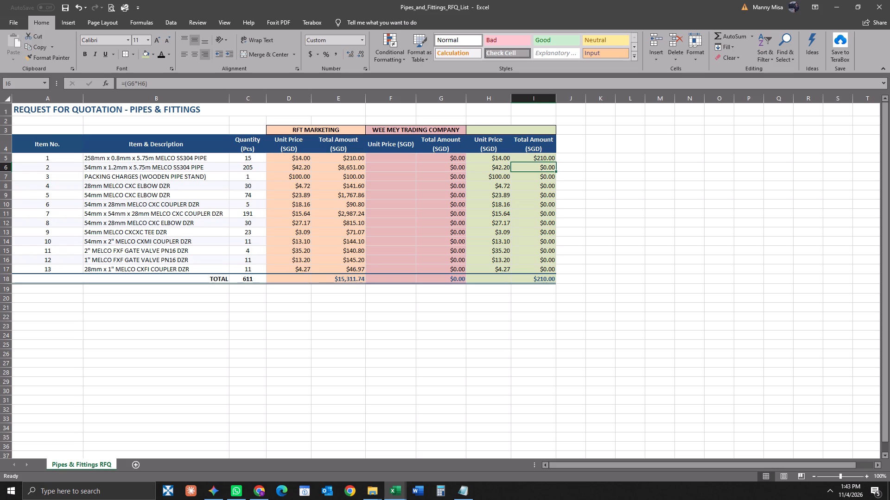
pyautogui.moveTo(557, 163); pyautogui.dragTo(550, 272)
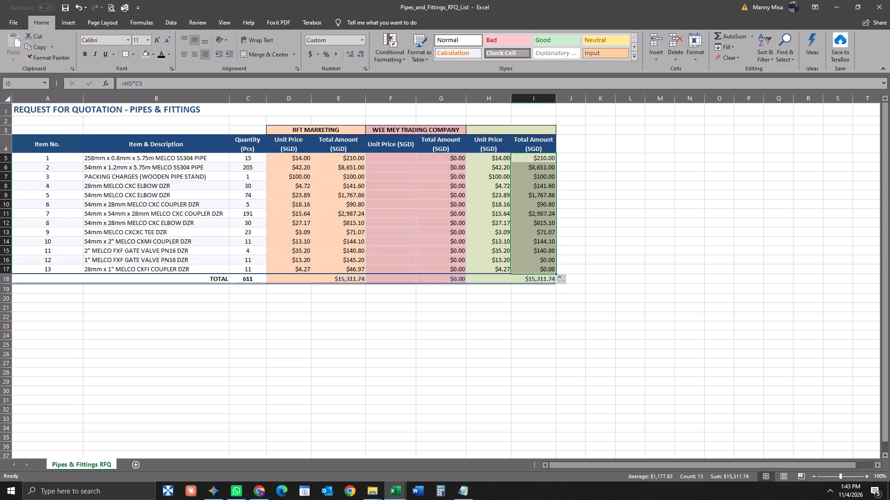
pyautogui.click(553, 295)
pyautogui.click(549, 155)
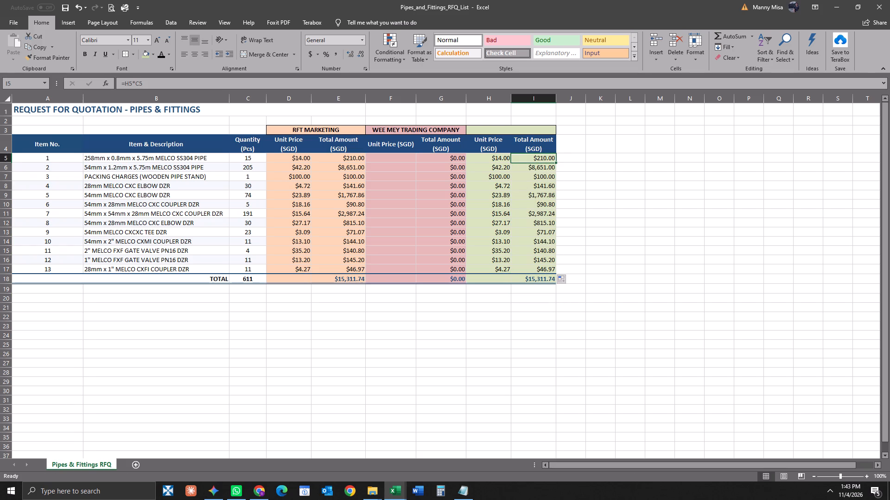
# Clear the unit prices of the unnamed third supplier in H5:H17.
pyautogui.moveTo(499, 157); pyautogui.dragTo(502, 267)
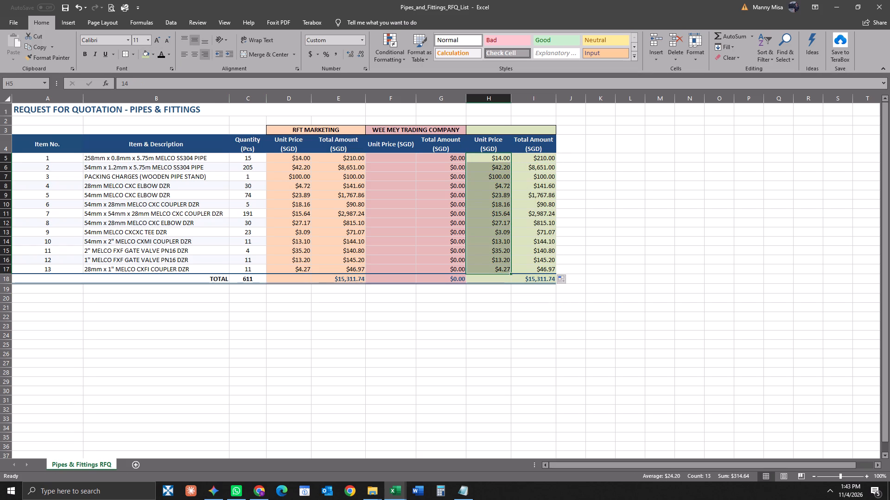
pyautogui.press('Delete')
pyautogui.click(589, 343)
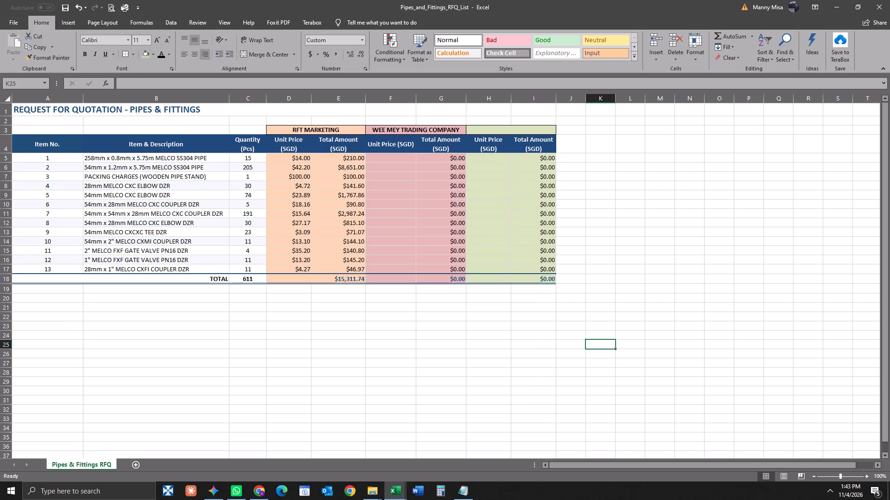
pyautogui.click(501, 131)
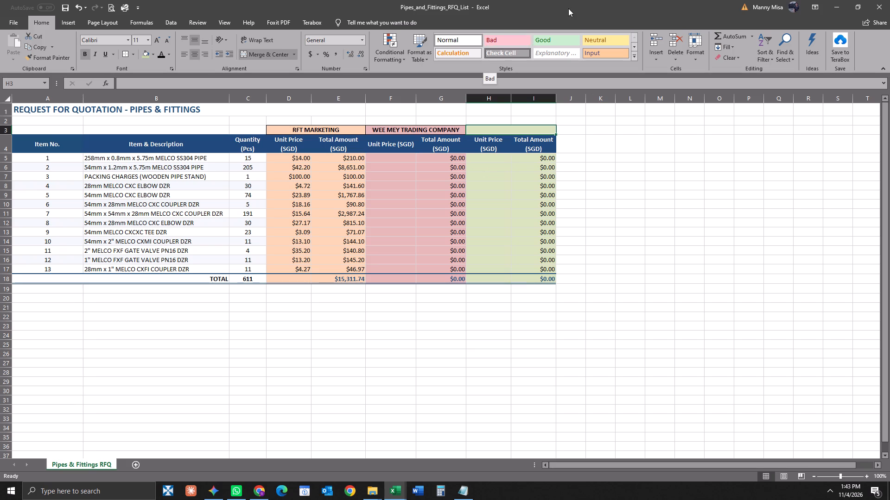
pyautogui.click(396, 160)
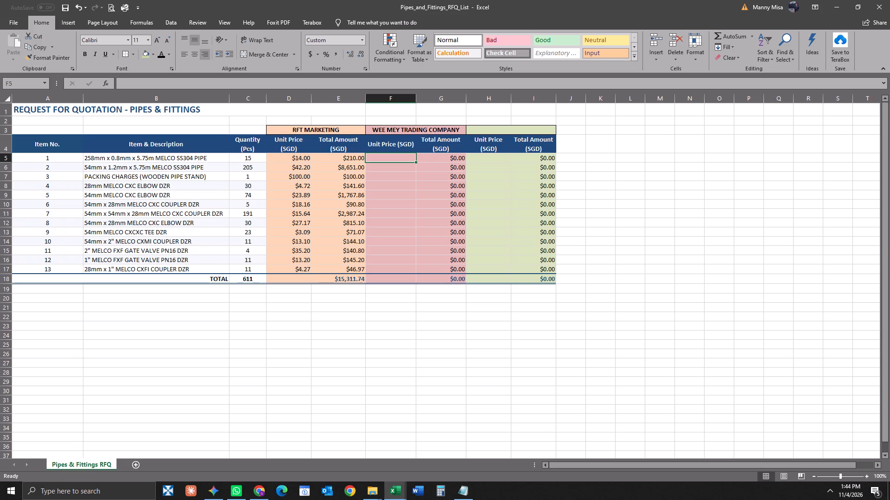
# Snap the Pipes_and_Fittings_RFQ_List workbook window to the right half of the screen.
pyautogui.click(407, 268)
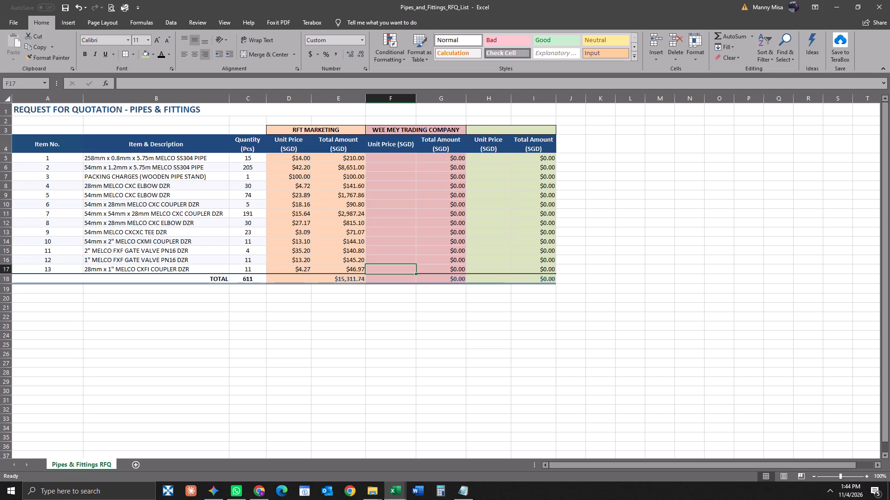
pyautogui.moveTo(532, 8); pyautogui.dragTo(9, 163)
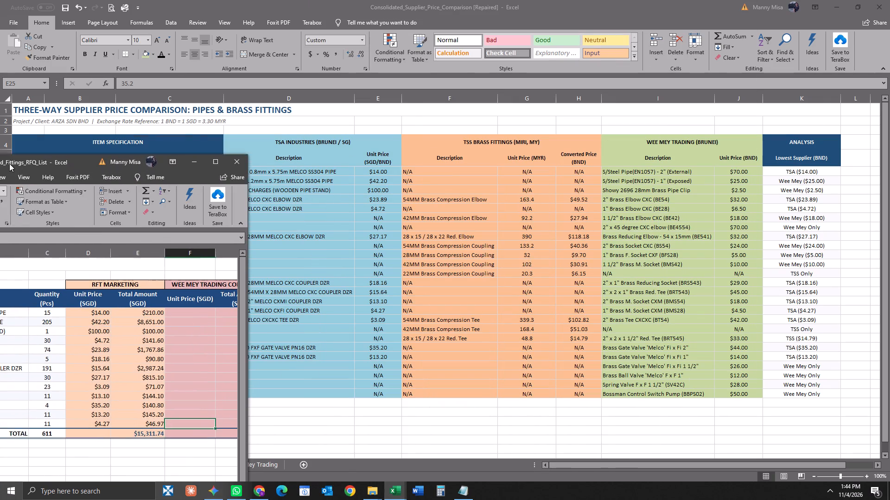
pyautogui.moveTo(9, 163); pyautogui.dragTo(344, 250)
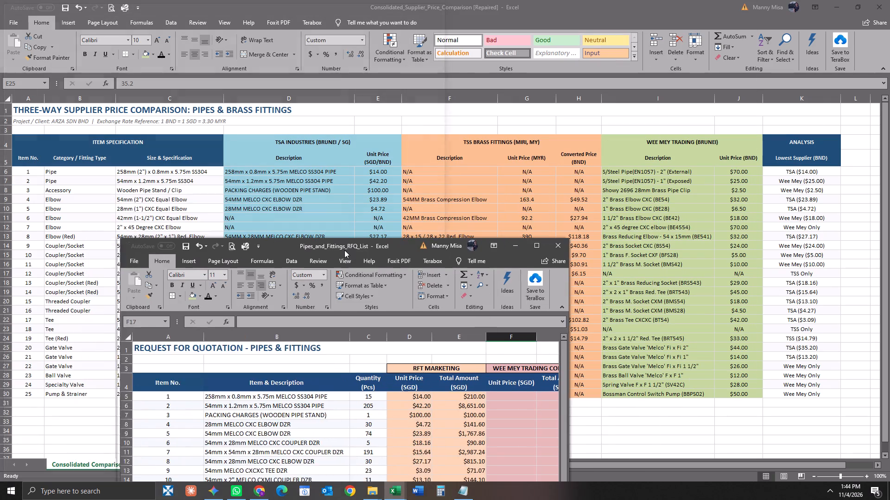
pyautogui.moveTo(344, 250); pyautogui.dragTo(889, 281)
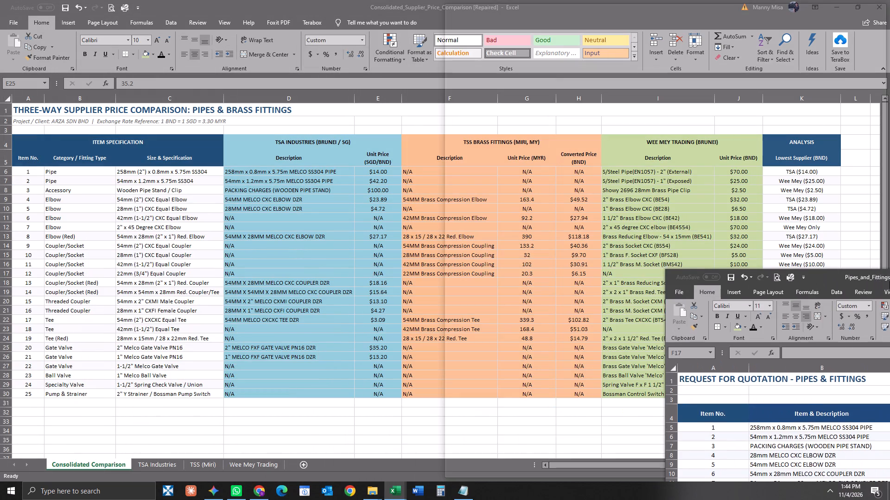
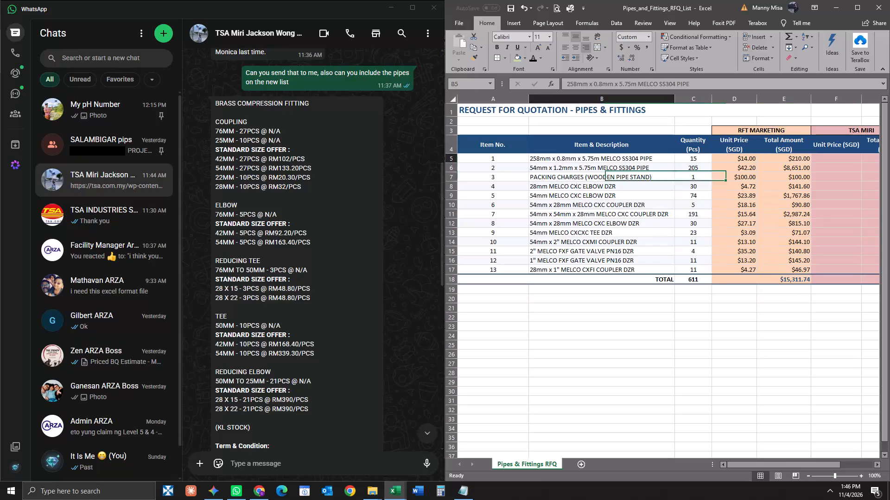
pyautogui.click(572, 81)
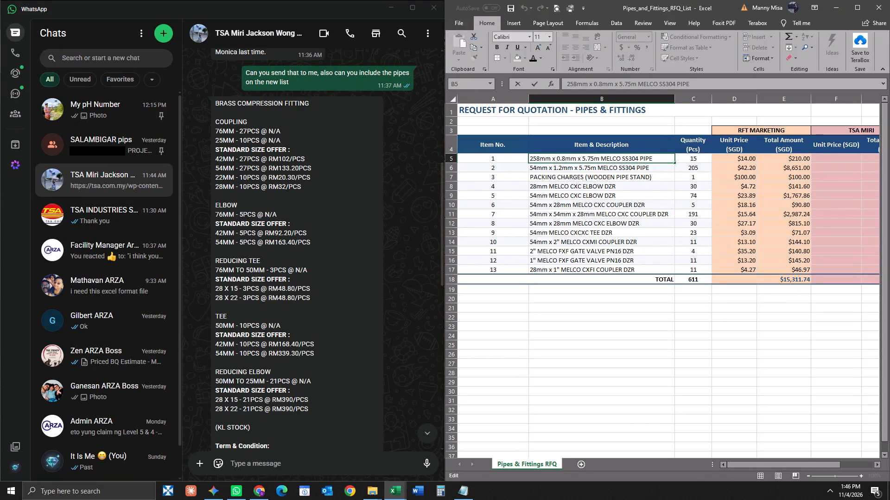
pyautogui.press('BackSpace')
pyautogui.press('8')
pyautogui.press('Return')
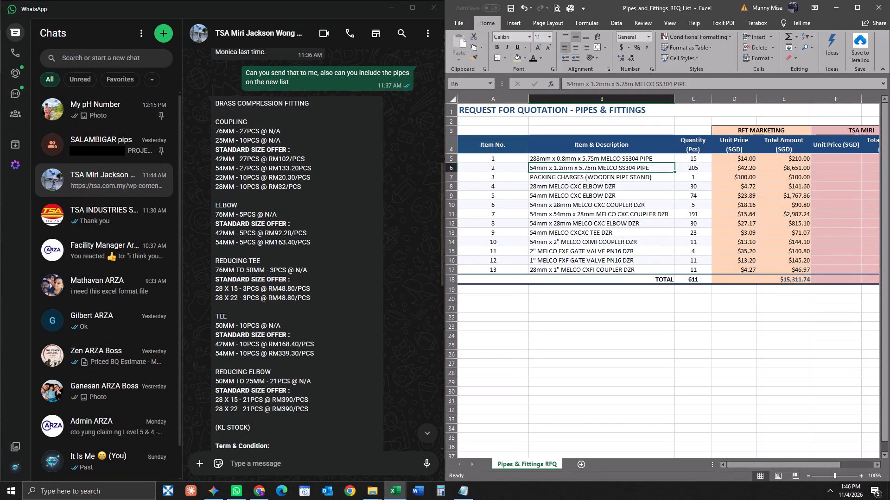
pyautogui.click(543, 162)
pyautogui.click(543, 158)
pyautogui.click(578, 81)
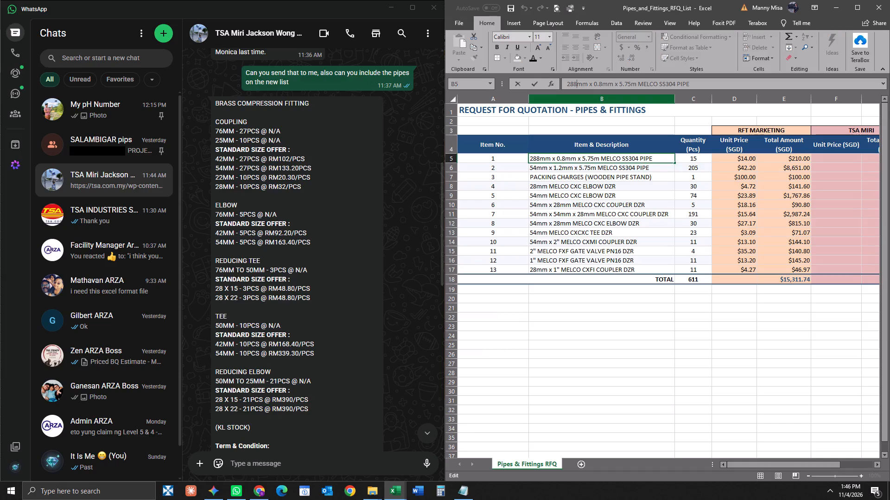
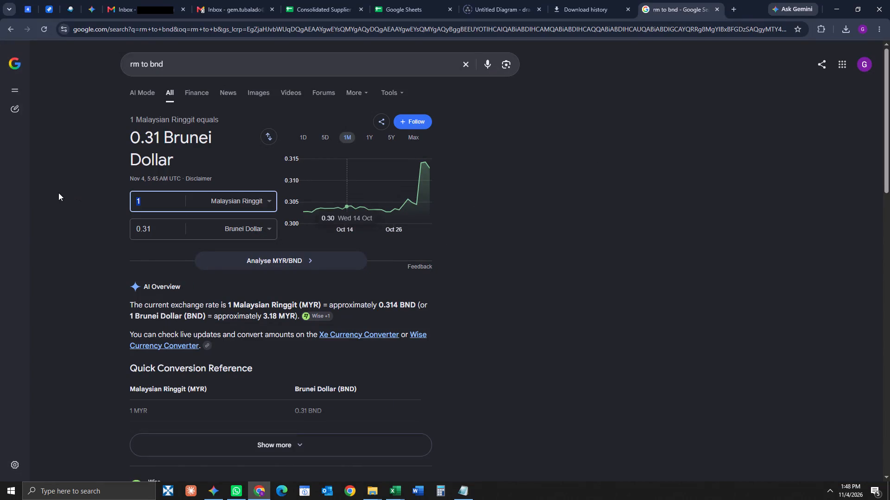
# Convert 163.4 Malaysian Ringgit to Brunei Dollars in the currency converter.
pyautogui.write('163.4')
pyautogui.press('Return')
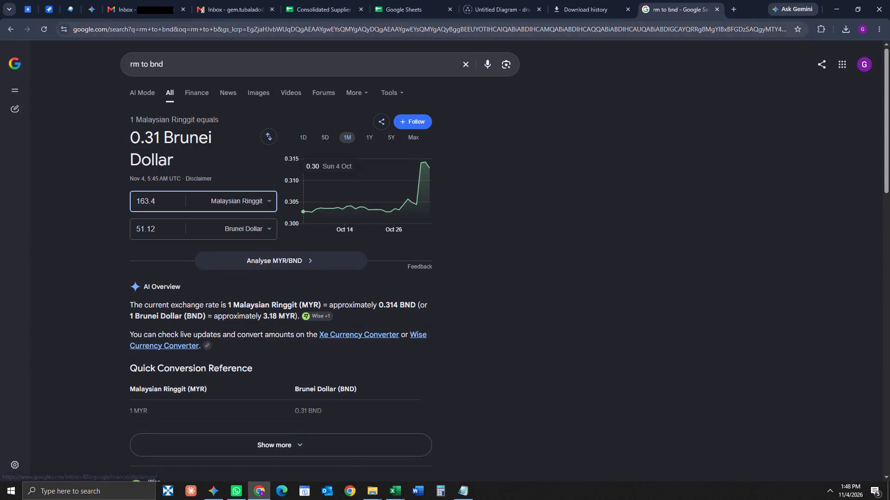
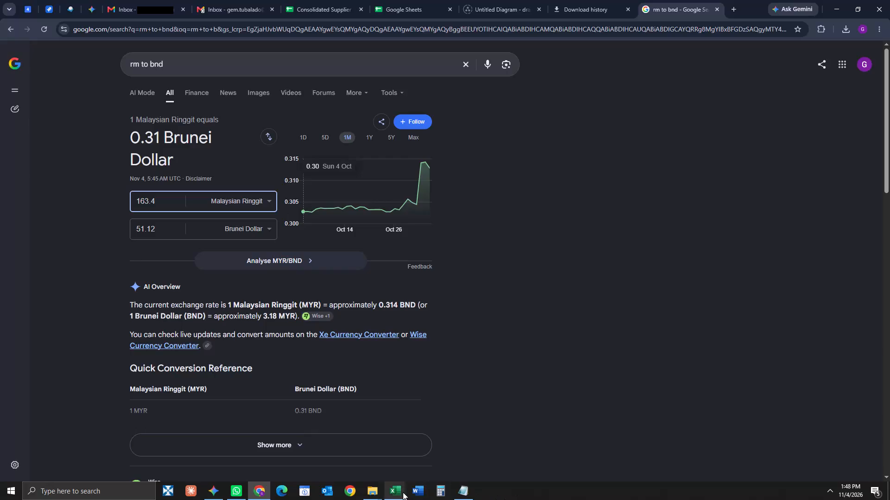
# Switch to the Pipes_and_Fittings_RFQ_List workbook and set TSA Miri's unit price for the 54mm MELCO CXC elbow in F9 to 51.12.
pyautogui.click(401, 492)
pyautogui.click(473, 454)
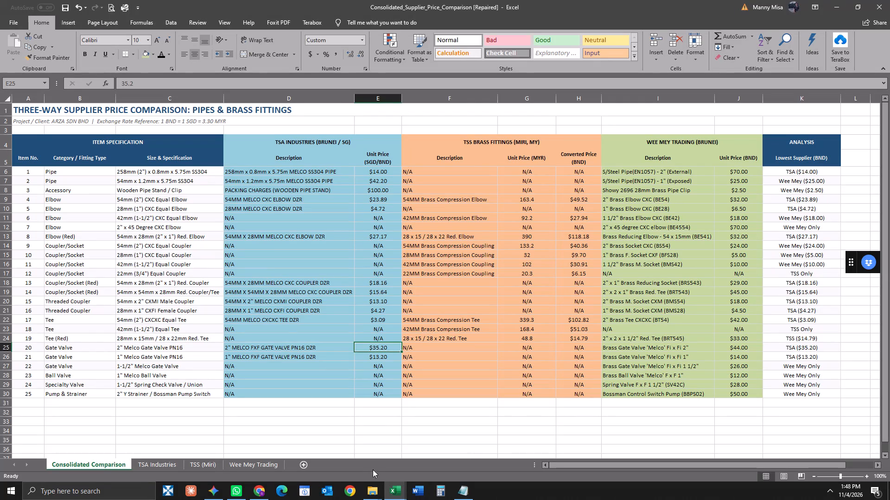
pyautogui.click(389, 490)
pyautogui.click(388, 463)
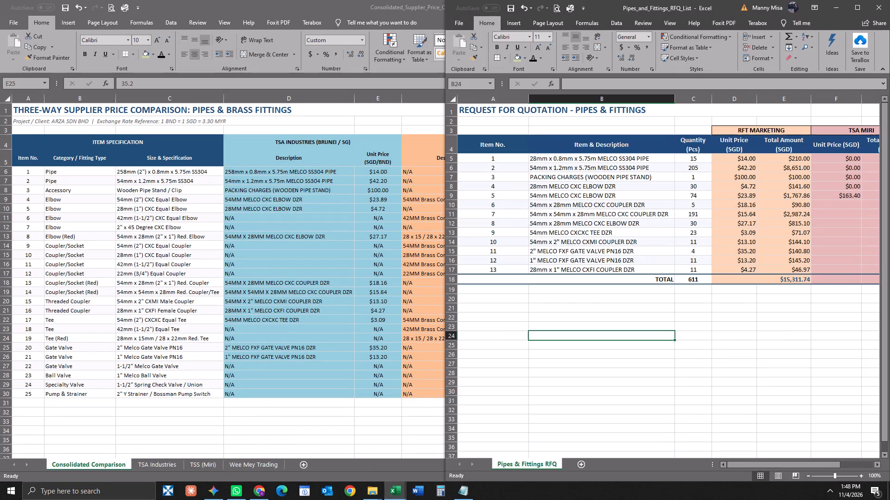
pyautogui.click(845, 197)
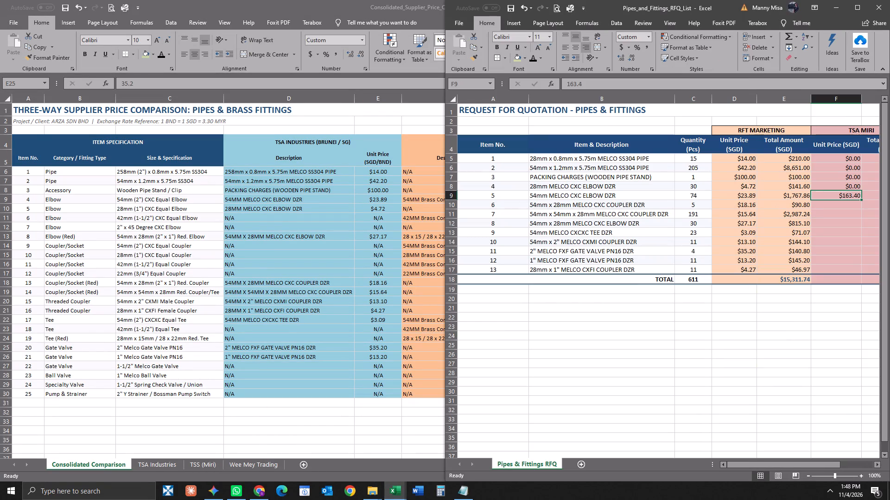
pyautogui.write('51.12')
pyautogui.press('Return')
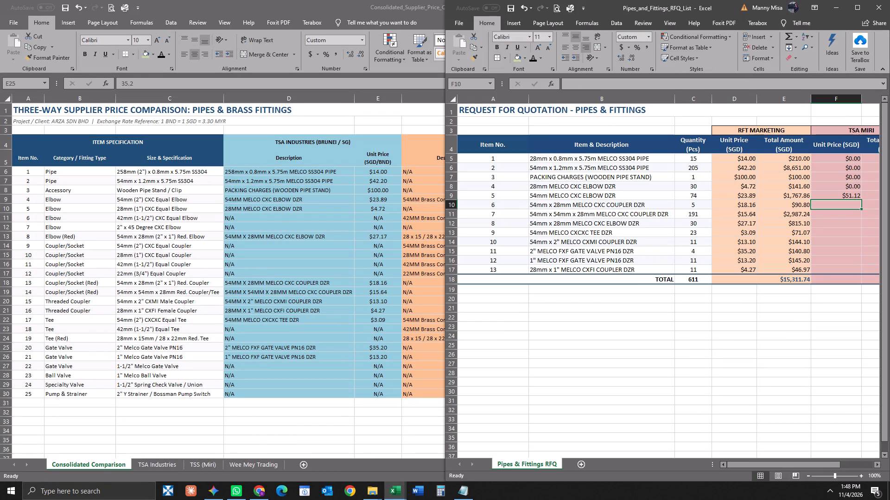
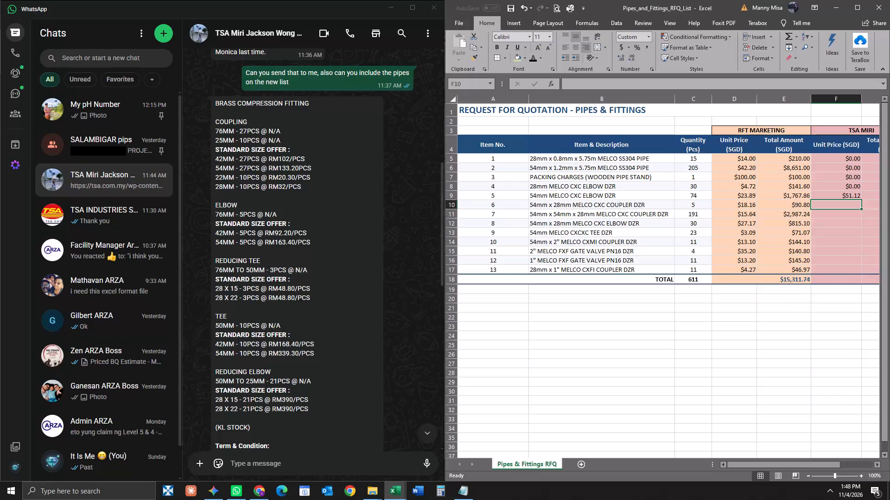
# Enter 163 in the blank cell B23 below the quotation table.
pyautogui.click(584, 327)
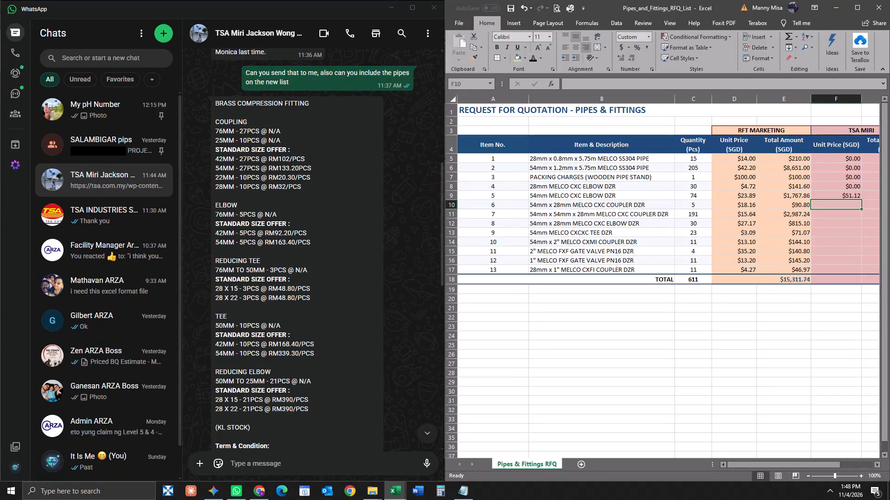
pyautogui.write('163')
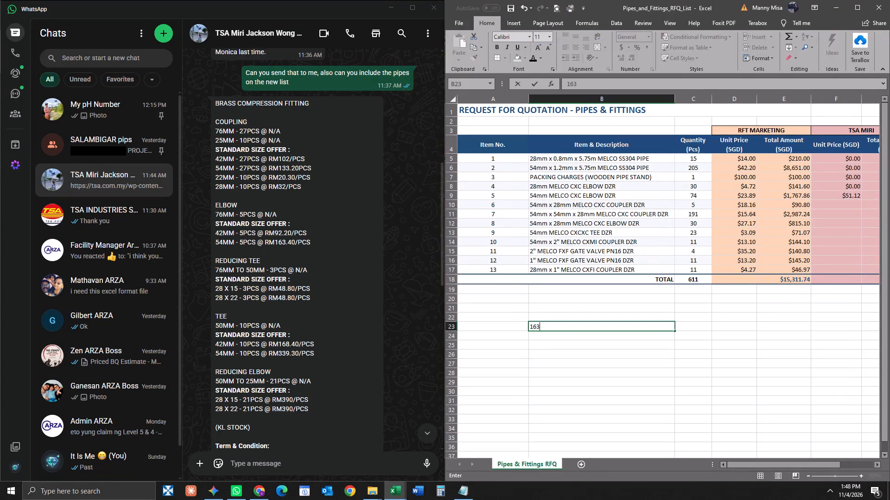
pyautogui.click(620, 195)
# Copy the item descriptions in B5:B17 to the blank area below the table, starting at B23.
pyautogui.moveTo(629, 158); pyautogui.dragTo(629, 268)
pyautogui.hotkey('ctrl', 'c')
pyautogui.click(626, 325)
pyautogui.hotkey('ctrl', 'v')
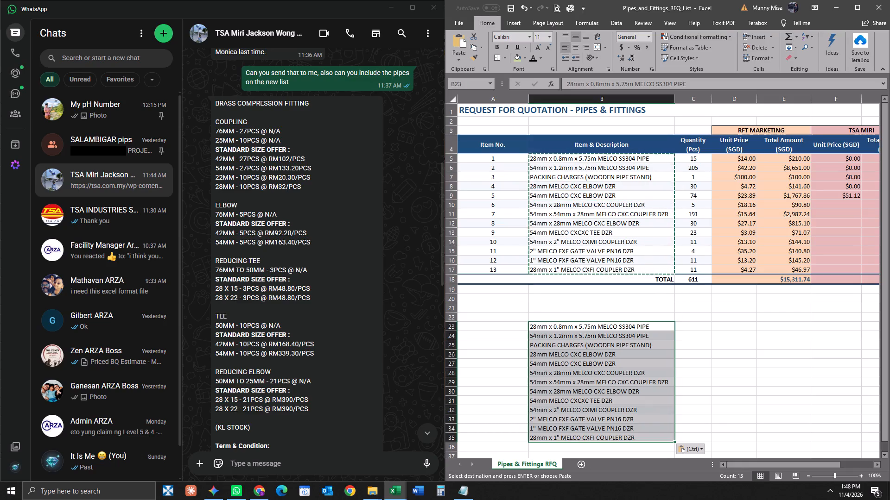
# Copy the item quantities in C5:C17 beside the duplicated item list, into C23:C35.
pyautogui.moveTo(700, 161); pyautogui.dragTo(694, 267)
pyautogui.hotkey('ctrl', 'c')
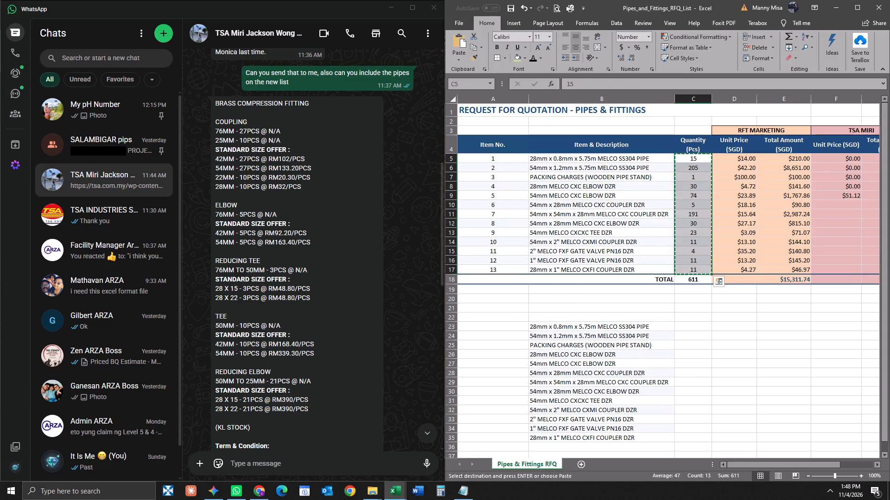
pyautogui.click(688, 327)
pyautogui.hotkey('ctrl', 'v')
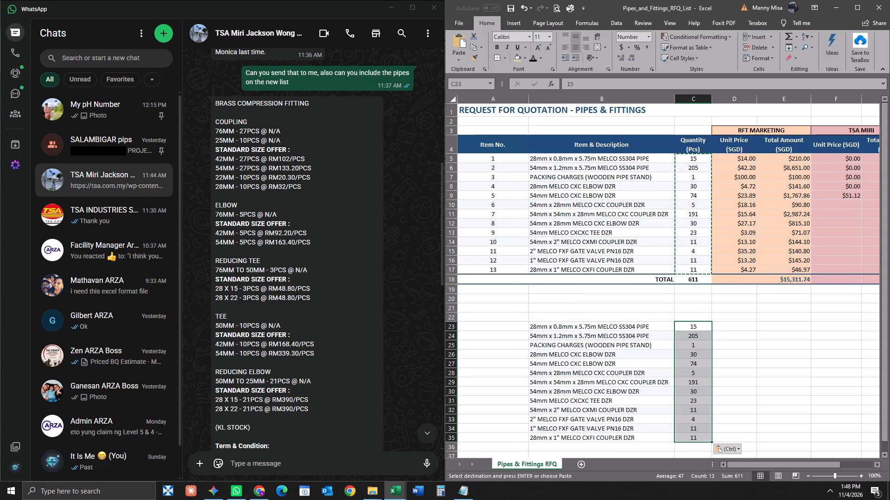
# Enter TSA unit prices beside the copied quantities: 0 in D23:D26 and 163.4 for the 54mm MELCO CXC ELBOW DZR in D27.
pyautogui.click(733, 327)
pyautogui.write('000')
pyautogui.press('Down')
pyautogui.press('0')
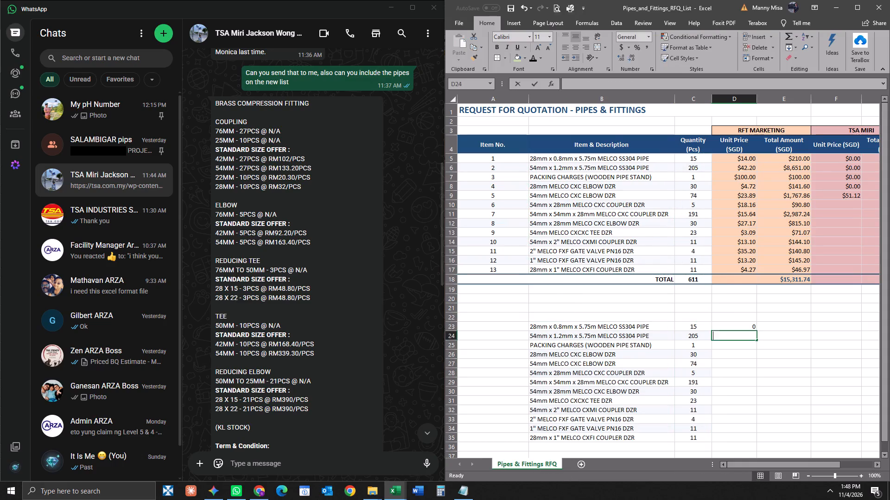
pyautogui.press('Down')
pyautogui.press('0')
pyautogui.press('Down')
pyautogui.press('0')
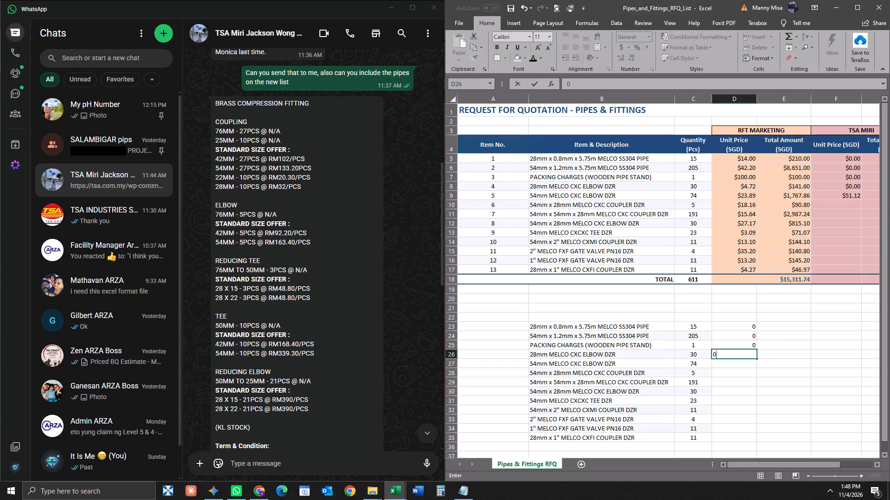
pyautogui.press('Up')
pyautogui.press('Down')
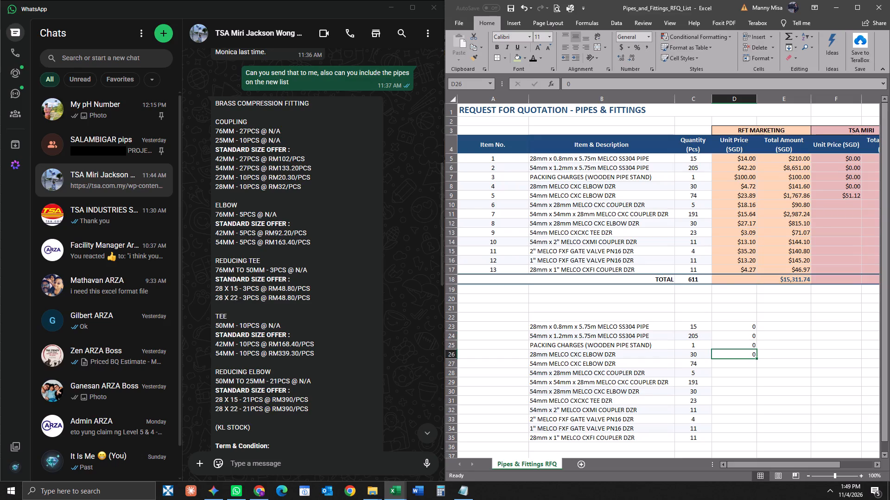
pyautogui.press('Down')
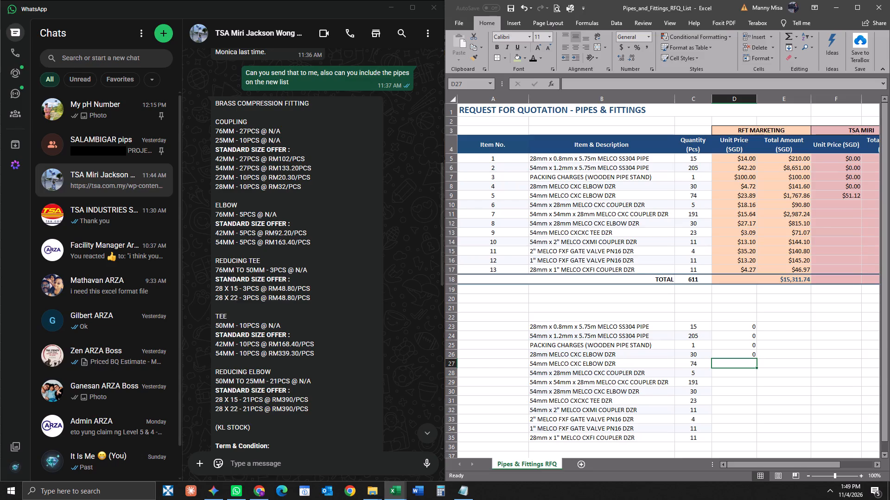
pyautogui.write('163')
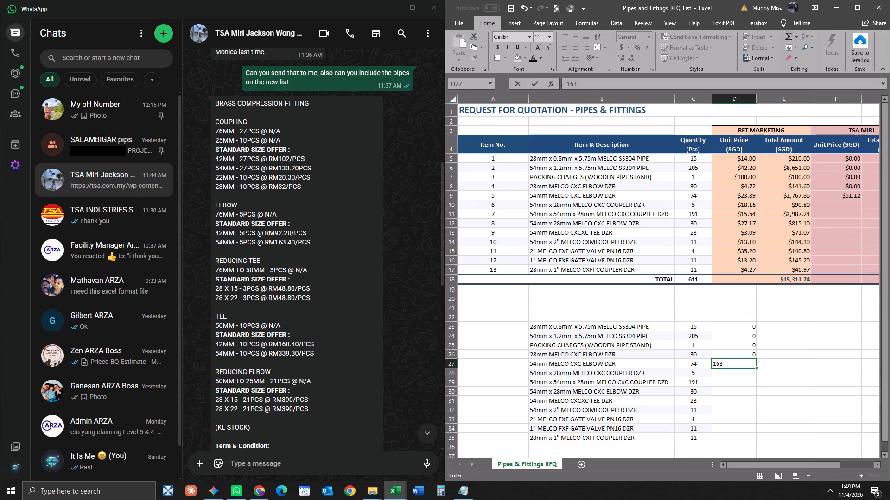
pyautogui.write('.4')
pyautogui.press('Return')
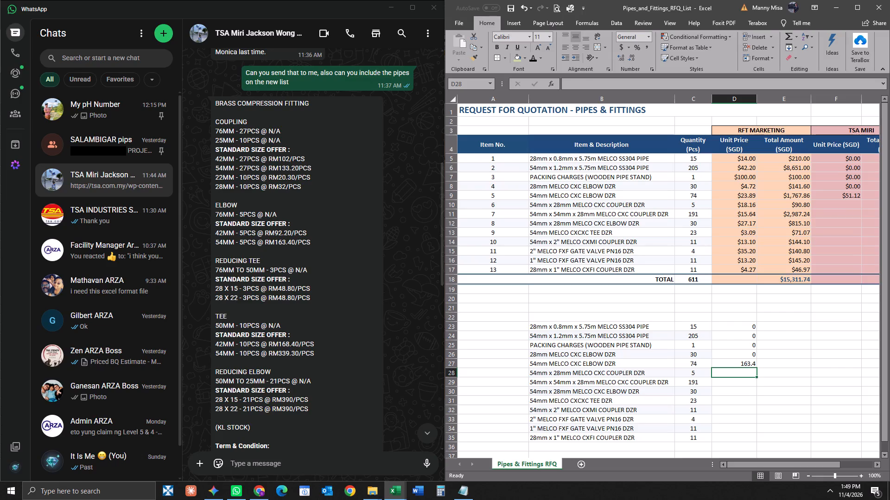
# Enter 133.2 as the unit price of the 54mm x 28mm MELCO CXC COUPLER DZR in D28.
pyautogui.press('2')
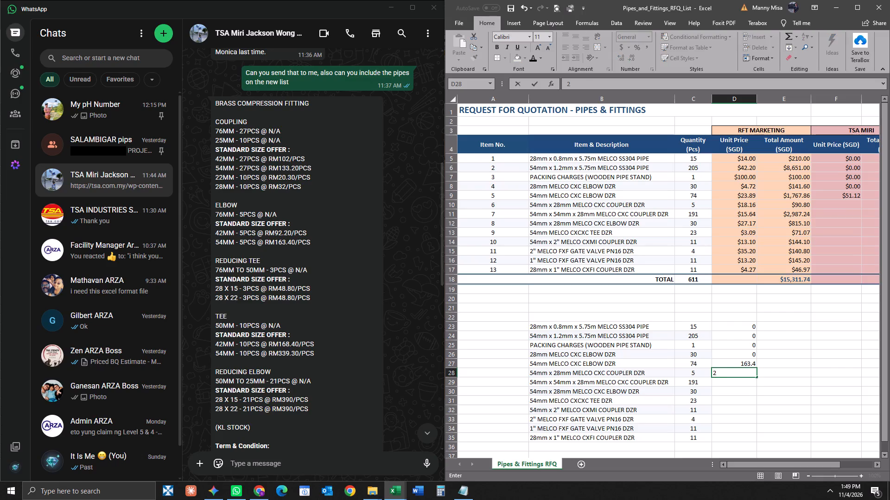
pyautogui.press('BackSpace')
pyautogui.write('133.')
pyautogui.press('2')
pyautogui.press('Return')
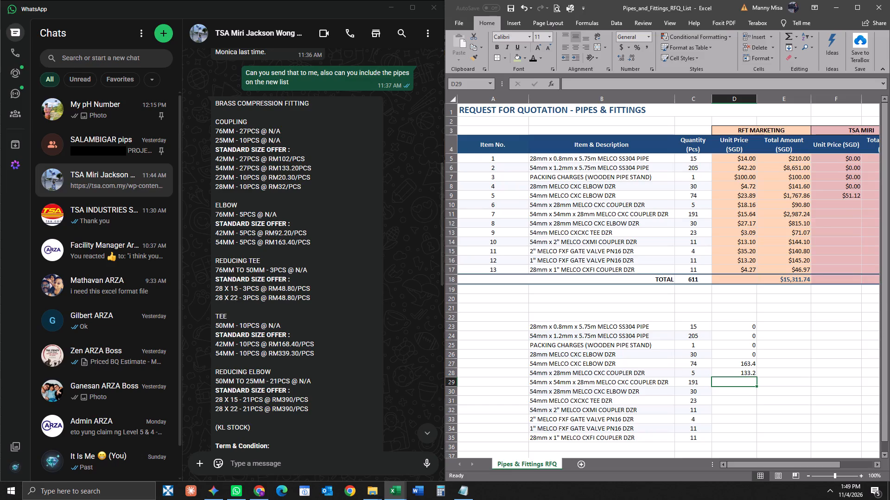
# Set the unit price of the 54mm x 28mm MELCO CXC COUPLER DZR in D28 to 0.
pyautogui.press('Up')
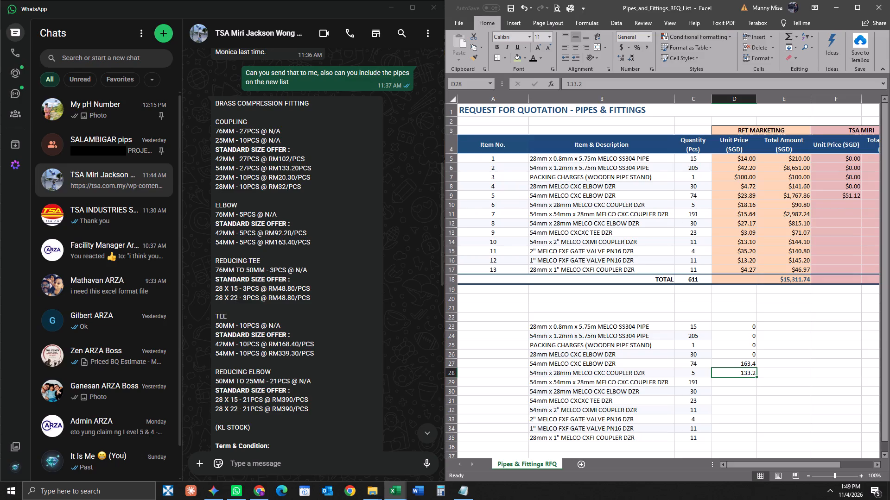
pyautogui.press('0')
pyautogui.press('Return')
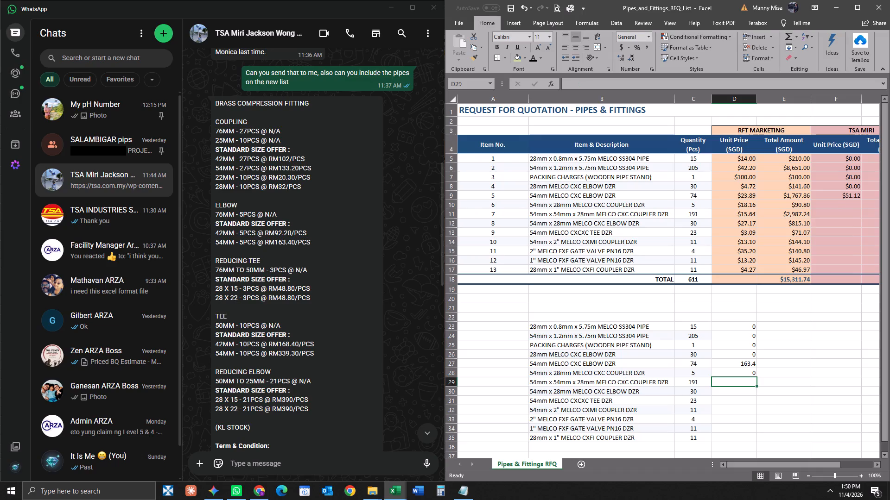
# Enter unit prices upwards from D35 to D32: 32 for the 28mm x 1" coupler, 0 for both gate valves, 133.2 for the 54mm x 2" coupler.
pyautogui.press('Down')
pyautogui.press('Down')
pyautogui.press('Down')
pyautogui.press('Down')
pyautogui.press('Down')
pyautogui.press('Down')
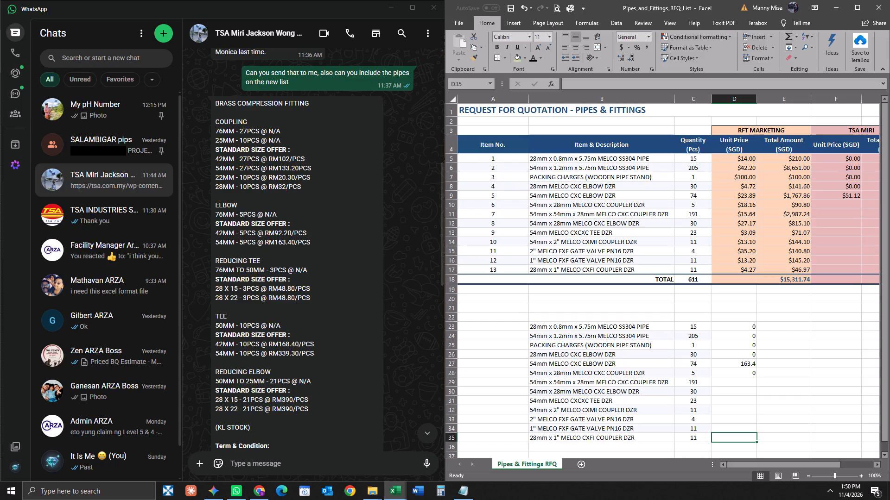
pyautogui.write('32')
pyautogui.press('Up')
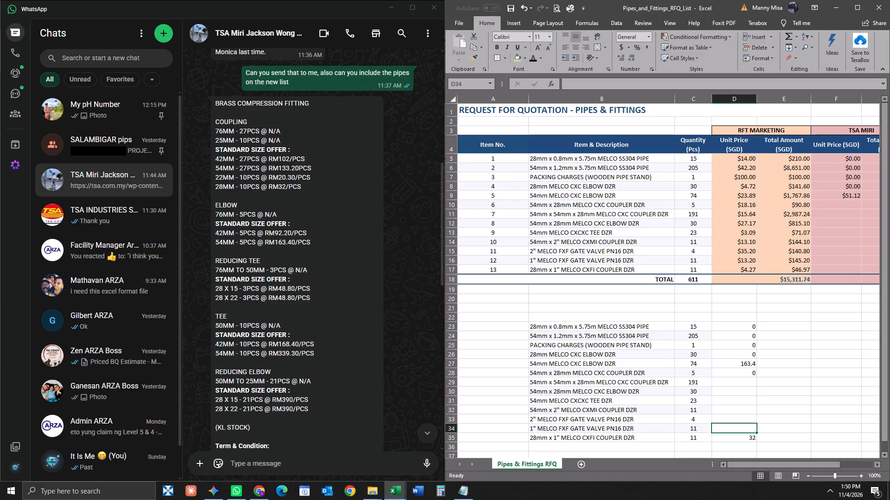
pyautogui.press('0')
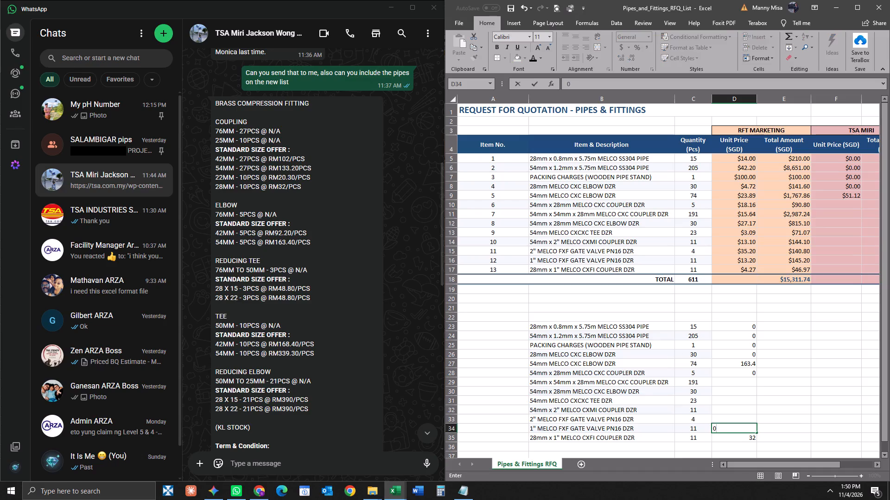
pyautogui.press('Up')
pyautogui.press('0')
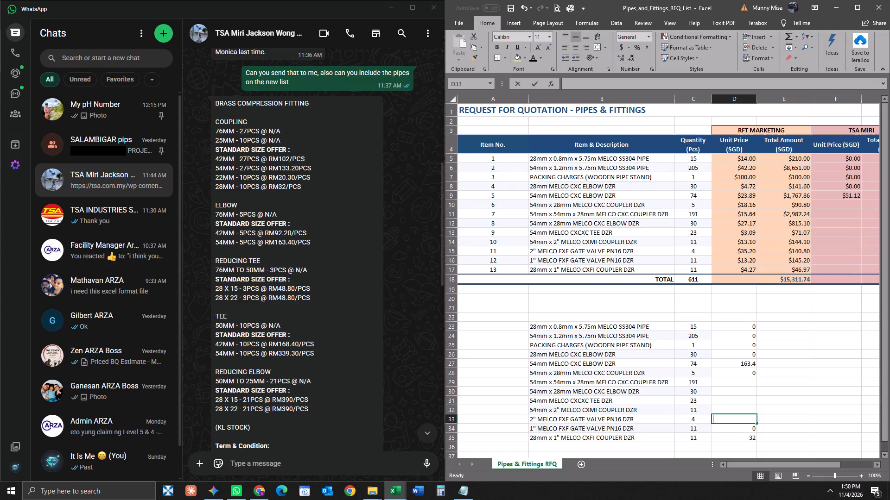
pyautogui.press('Up')
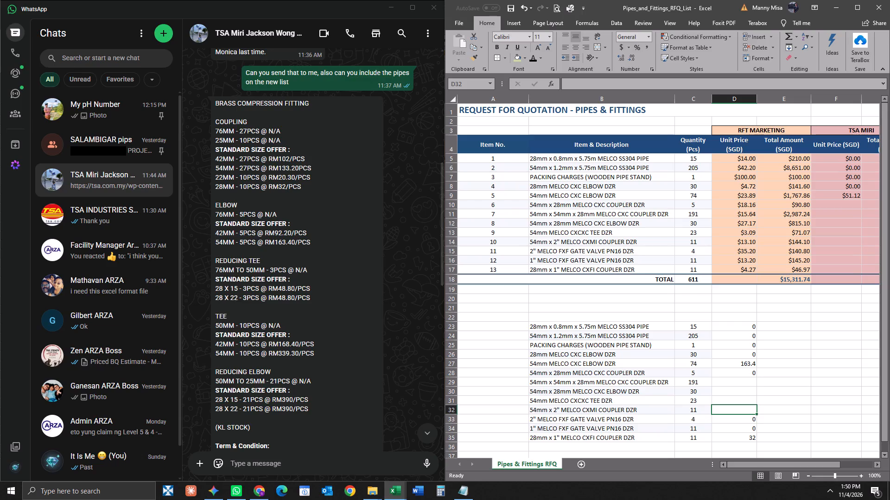
pyautogui.write('133.2')
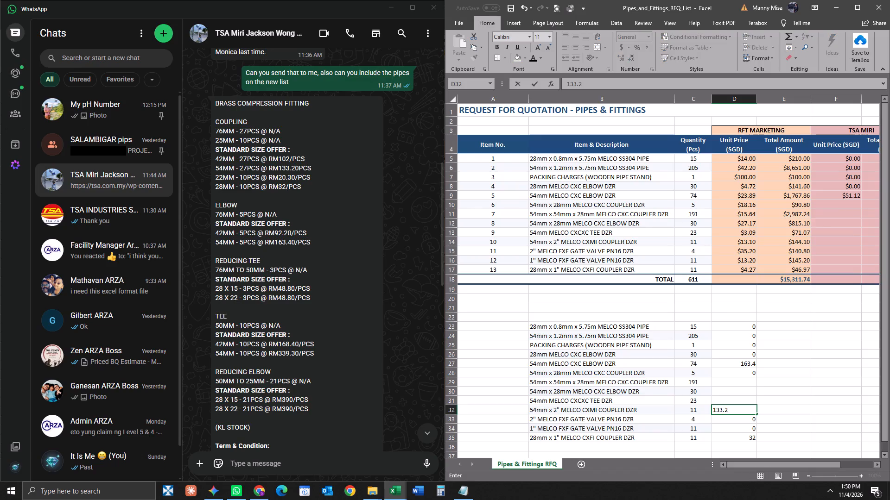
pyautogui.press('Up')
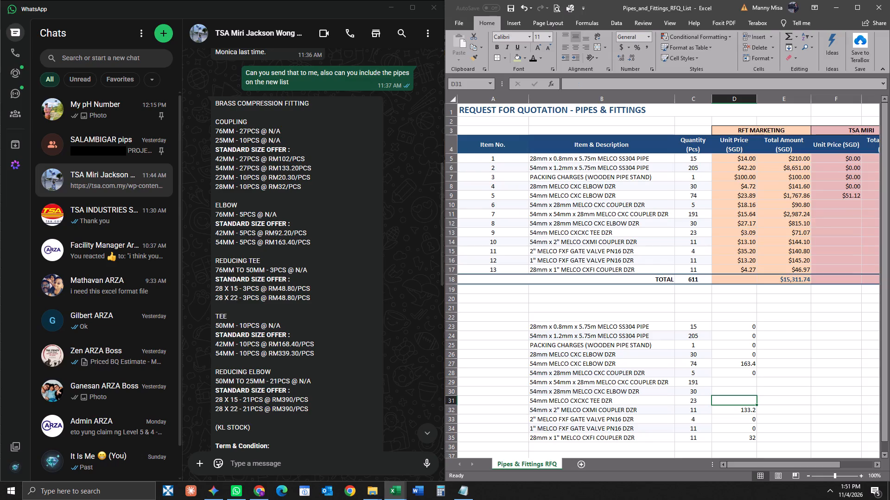
# Enter 339.3 as the unit price of the 54mm MELCO CXCXC TEE DZR in D31.
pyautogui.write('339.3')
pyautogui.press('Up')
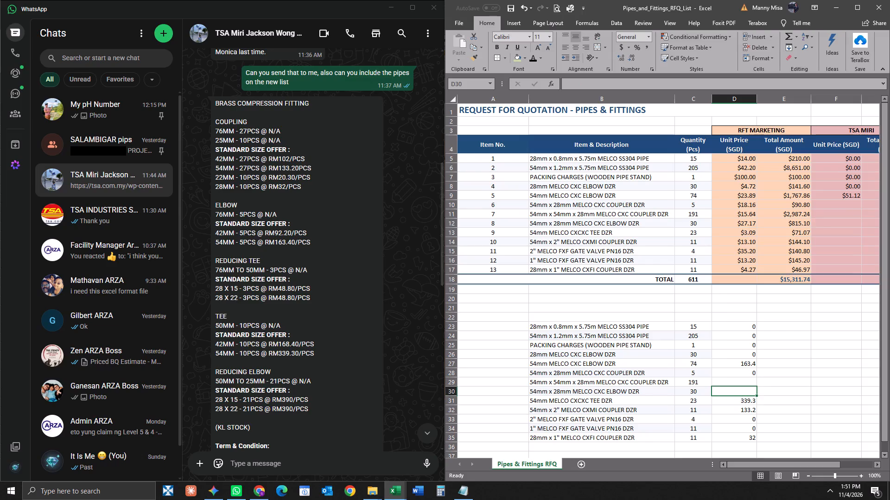
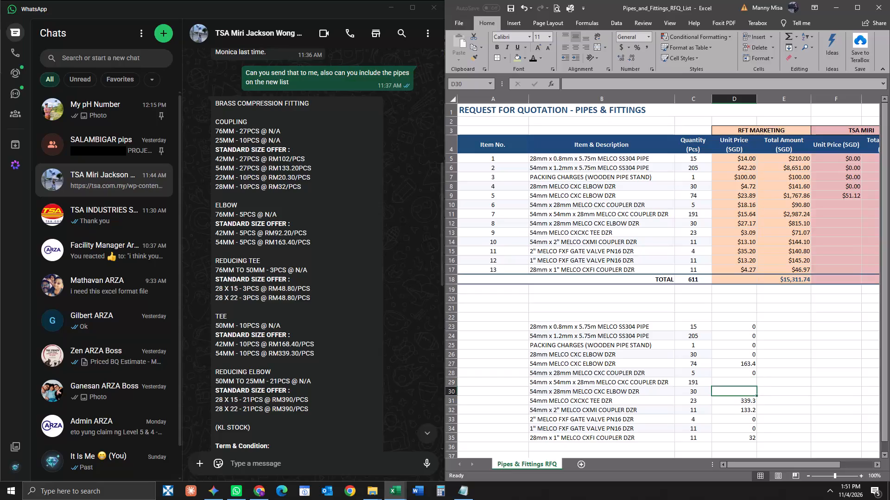
# Enter unit prices of 0 for the 54mm x 28mm elbow in D30 and 163.4 for the 54mm x 54mm x 28mm coupler in D29.
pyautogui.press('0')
pyautogui.press('Up')
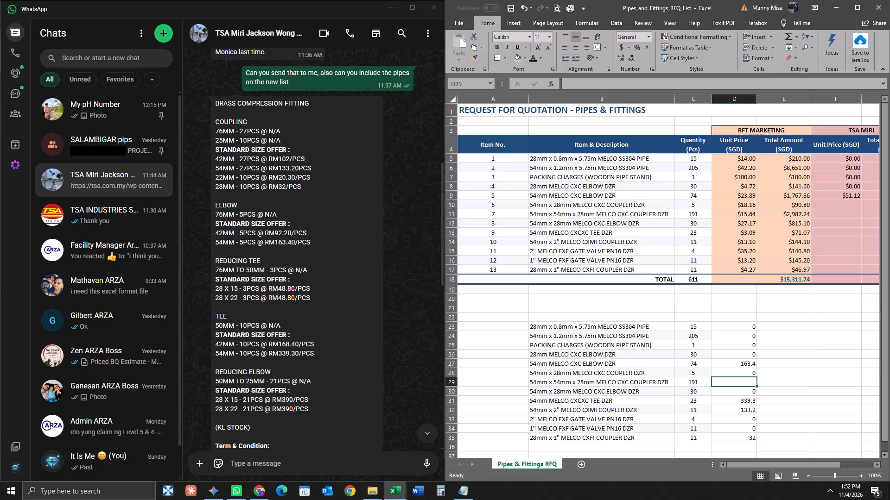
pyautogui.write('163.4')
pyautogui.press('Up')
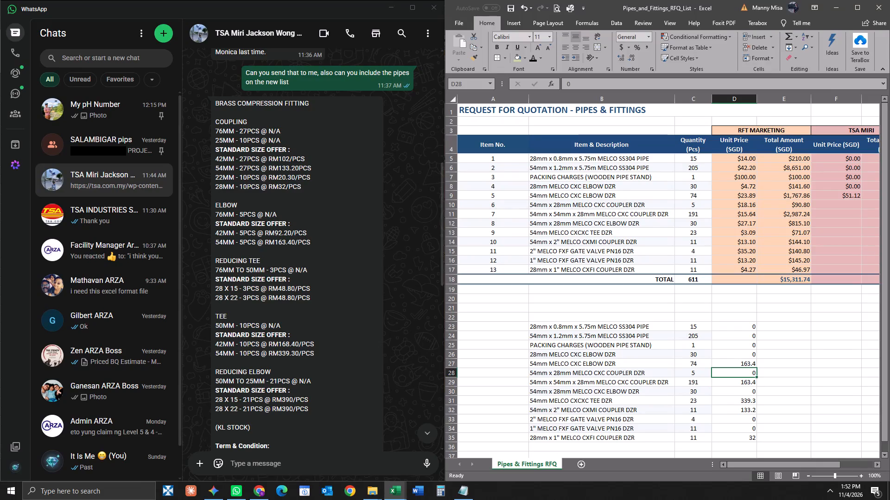
# Switch to Chrome and convert 1 Malaysian Ringgit to Brunei Dollar in the currency converter, then return to the workbook.
pyautogui.click(253, 492)
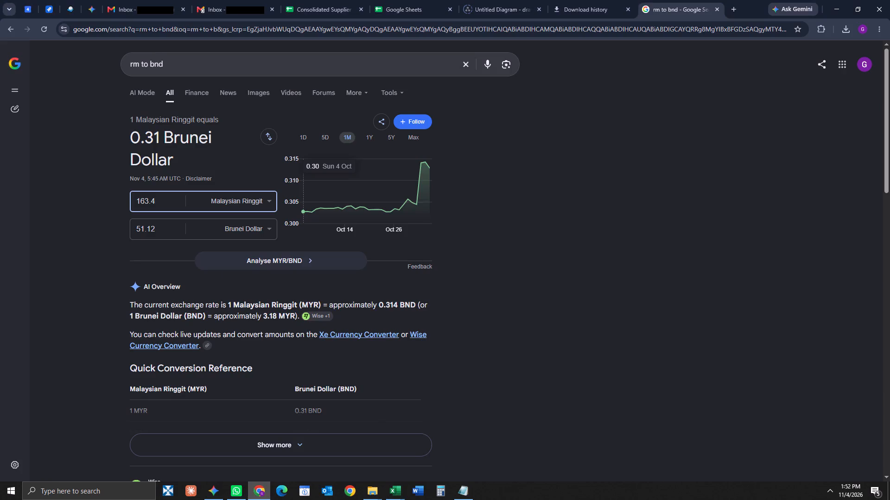
pyautogui.moveTo(164, 202); pyautogui.dragTo(91, 199)
pyautogui.press('1')
pyautogui.click(261, 491)
# Enter the exchange rate 0.3 in E23, beside the first unit price of the helper list.
pyautogui.click(782, 328)
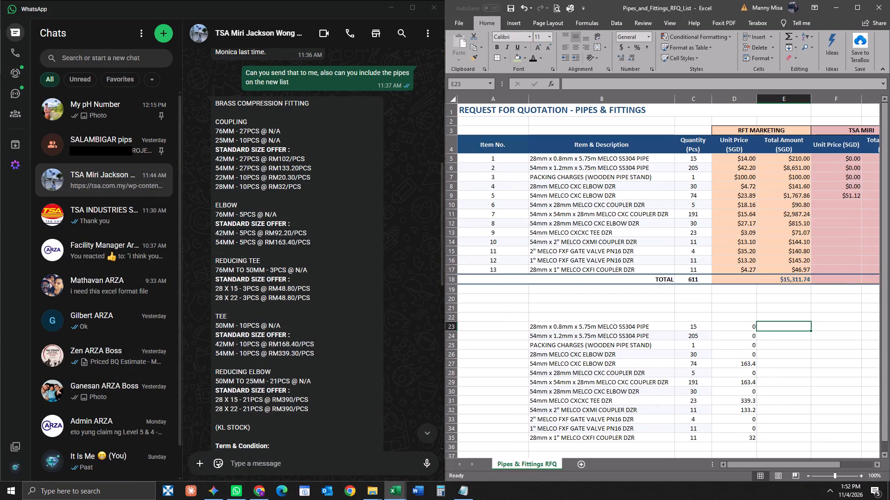
pyautogui.write('0.3')
pyautogui.press('Return')
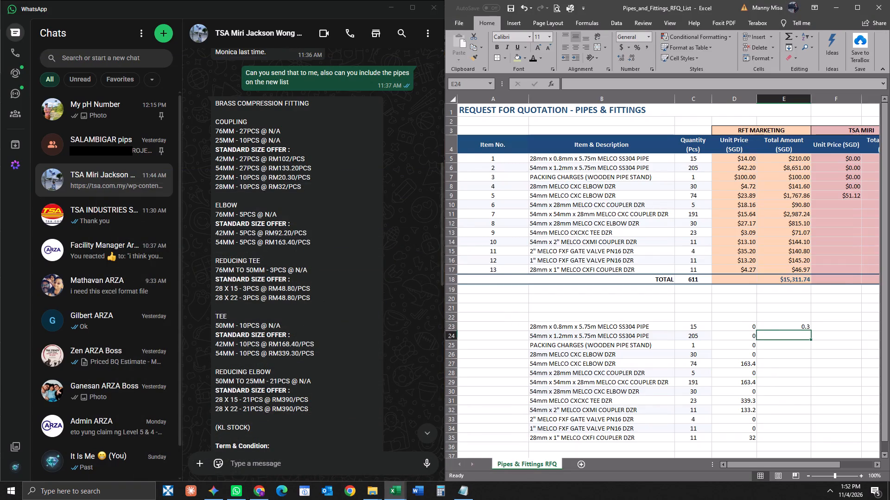
# Multiply rate by unit price in F23 with =E23*D23 and fill the formula down to F35.
pyautogui.click(821, 327)
pyautogui.press('=')
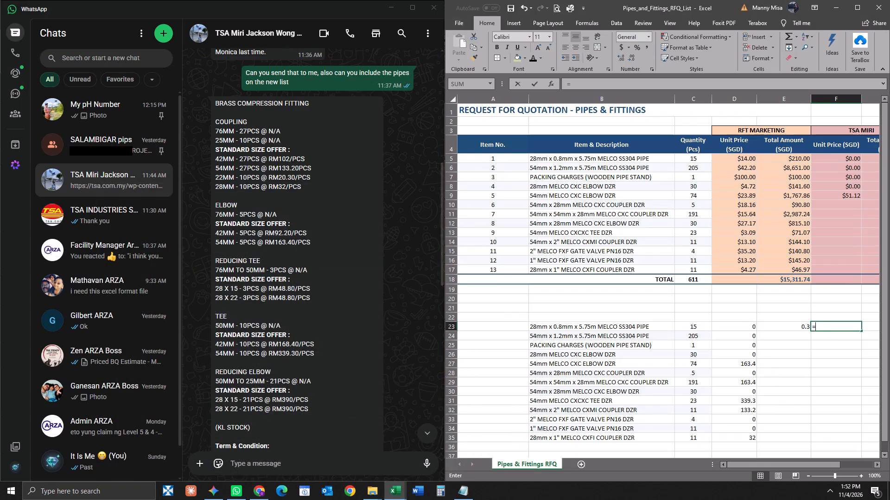
pyautogui.click(795, 325)
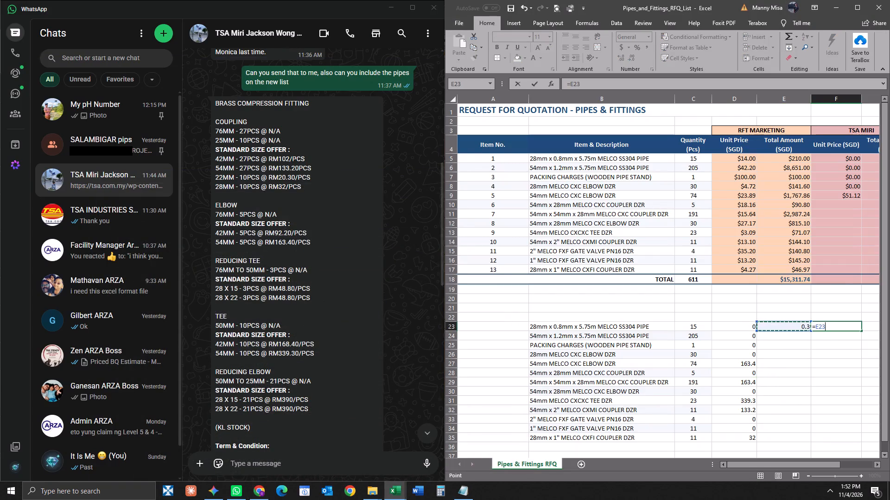
pyautogui.hotkey('shift', '*')
pyautogui.click(741, 325)
pyautogui.press('Return')
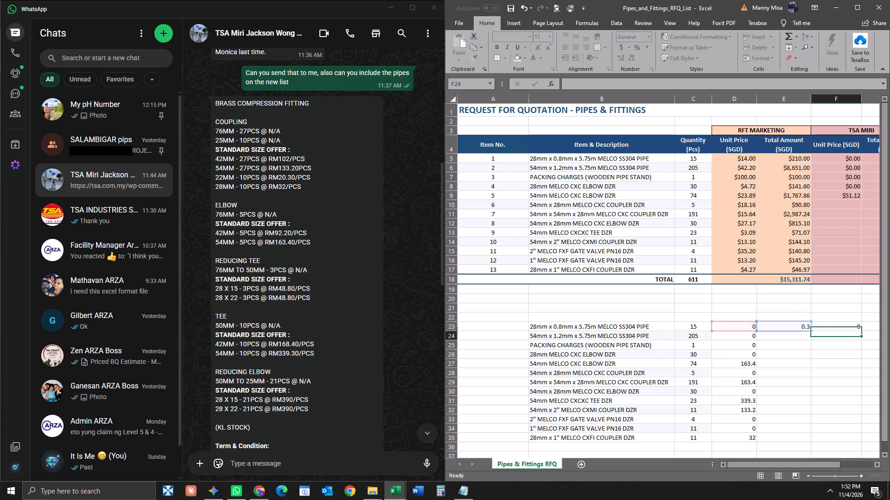
pyautogui.click(824, 326)
pyautogui.moveTo(863, 331); pyautogui.dragTo(854, 448)
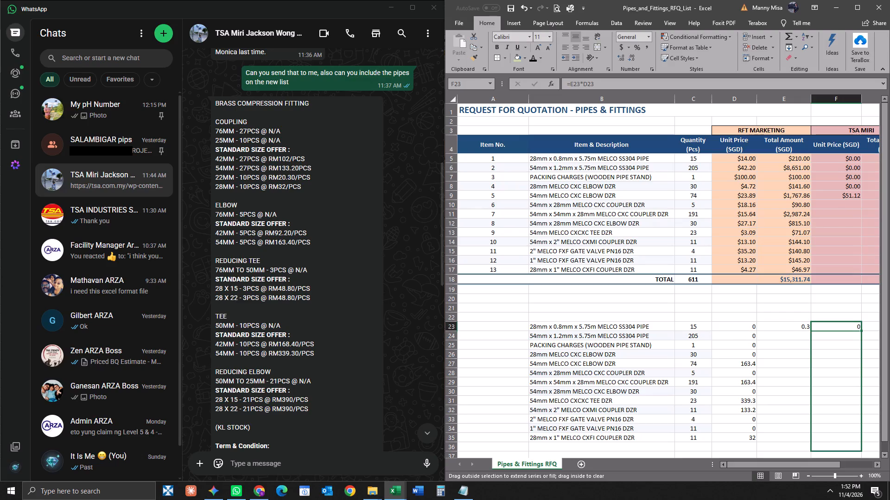
pyautogui.moveTo(854, 448); pyautogui.dragTo(855, 441)
# Copy the 0.3 rate from E23 into E24:E35.
pyautogui.click(793, 328)
pyautogui.hotkey('ctrl', 'c')
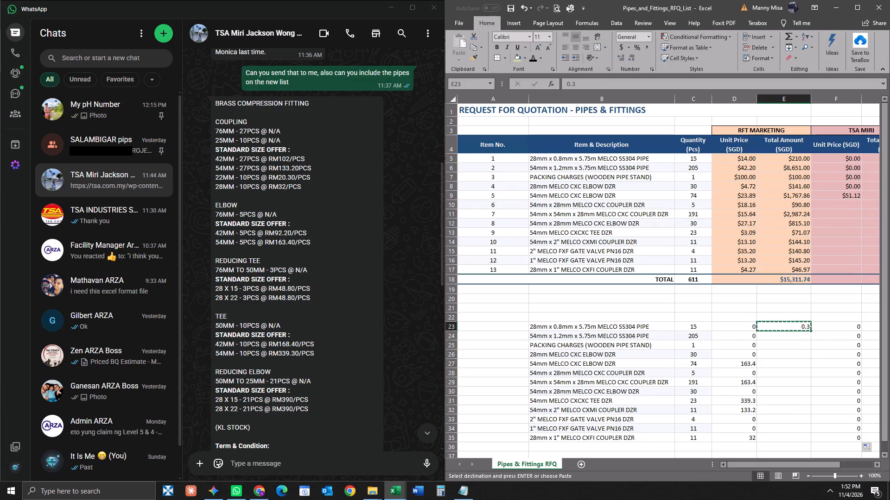
pyautogui.moveTo(793, 338); pyautogui.dragTo(791, 438)
pyautogui.hotkey('ctrl', 'v')
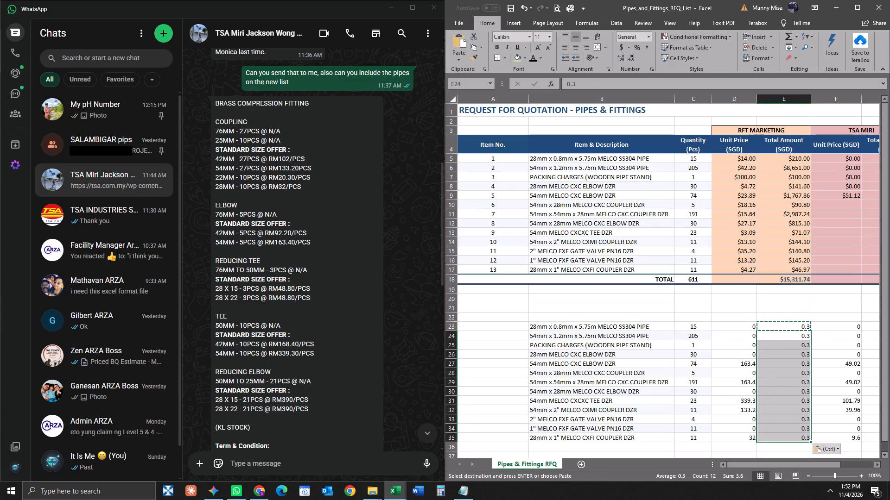
# Set the TSA MIRI unit price of the 54mm MELCO CXC ELBOW DZR in F9 to 49.02, the converted price in F27.
pyautogui.click(846, 371)
pyautogui.click(835, 363)
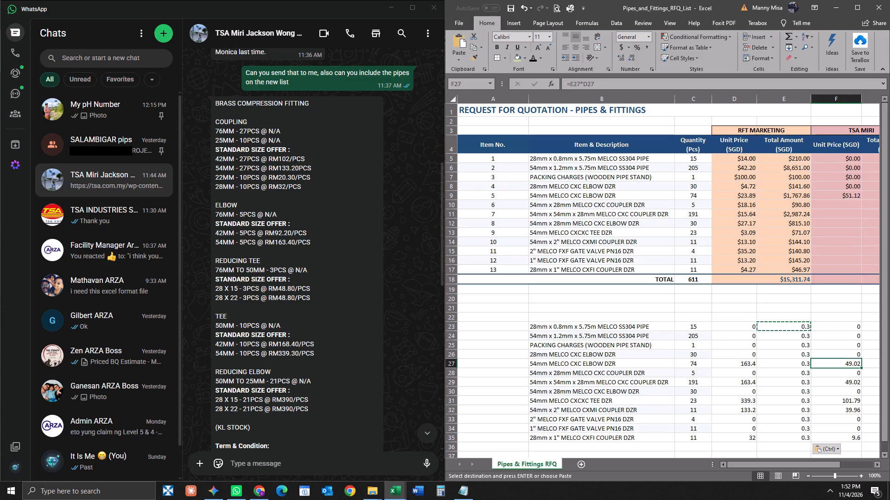
pyautogui.click(839, 205)
pyautogui.press('Up')
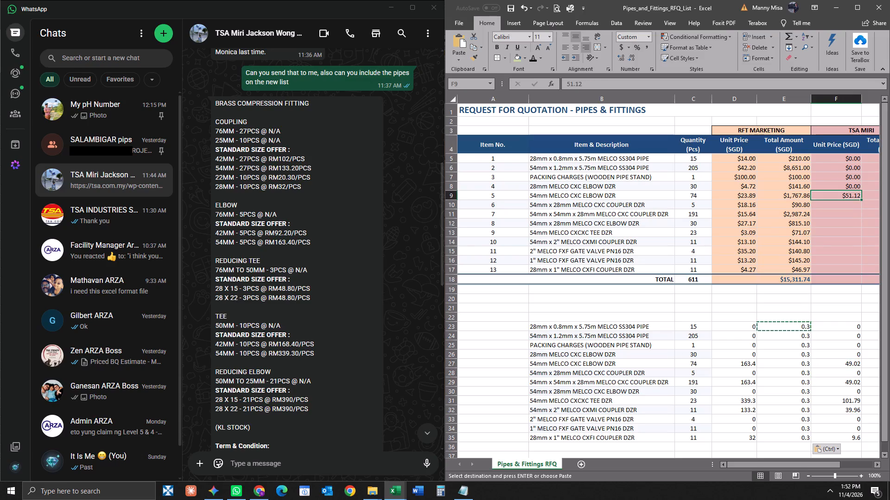
pyautogui.write('49.02')
pyautogui.press('Down')
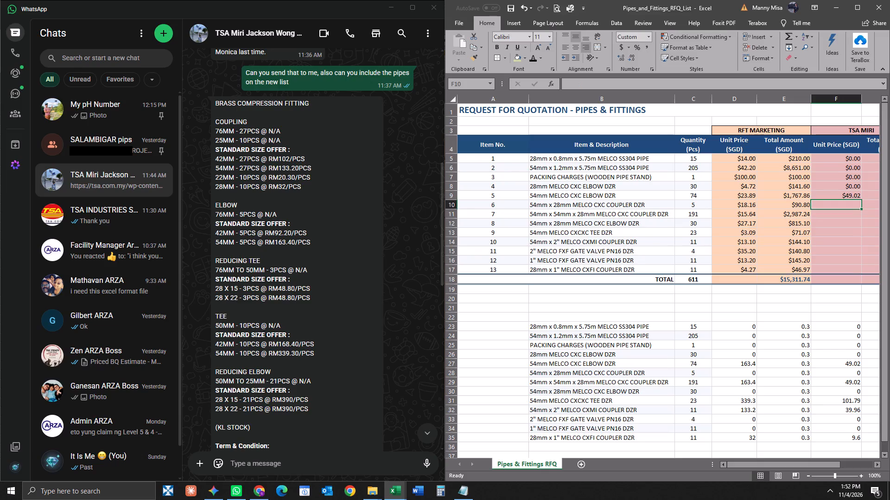
# Enter the TSA MIRI unit prices for items 6 to 9 in F10:F13: 0, 49.02, 0 and 101.
pyautogui.press('0')
pyautogui.press('Down')
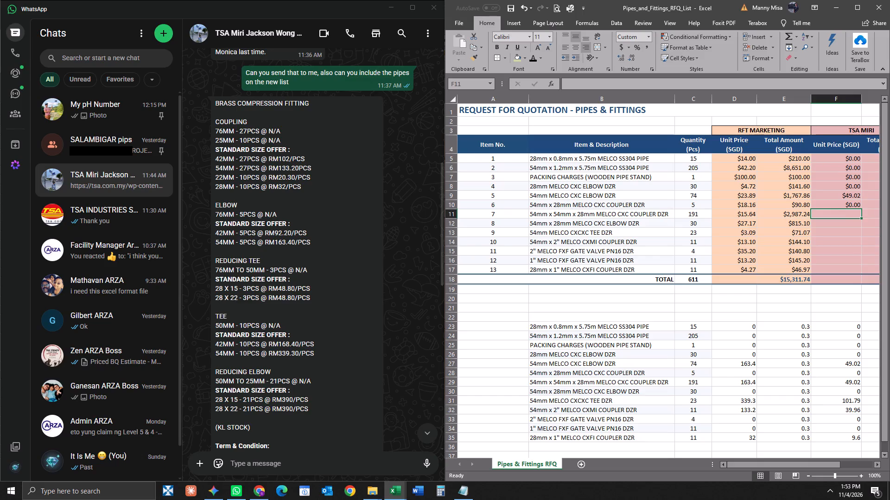
pyautogui.write('49.02')
pyautogui.press('Down')
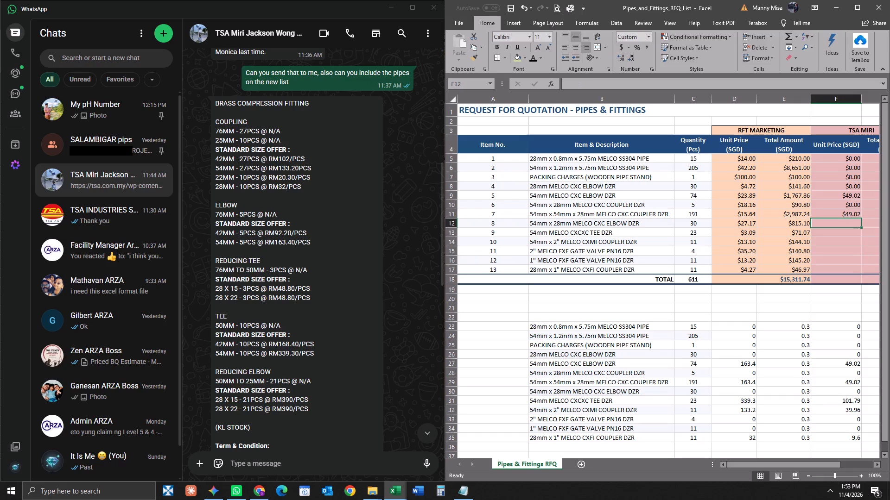
pyautogui.press('0')
pyautogui.press('Down')
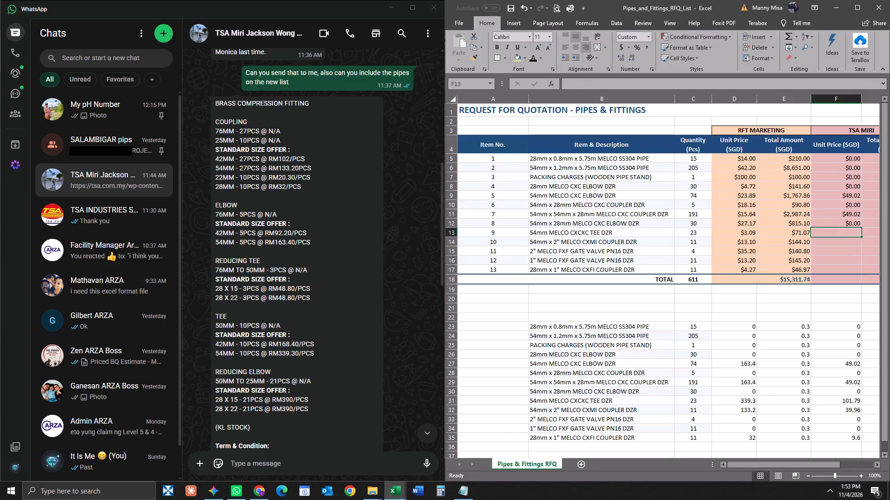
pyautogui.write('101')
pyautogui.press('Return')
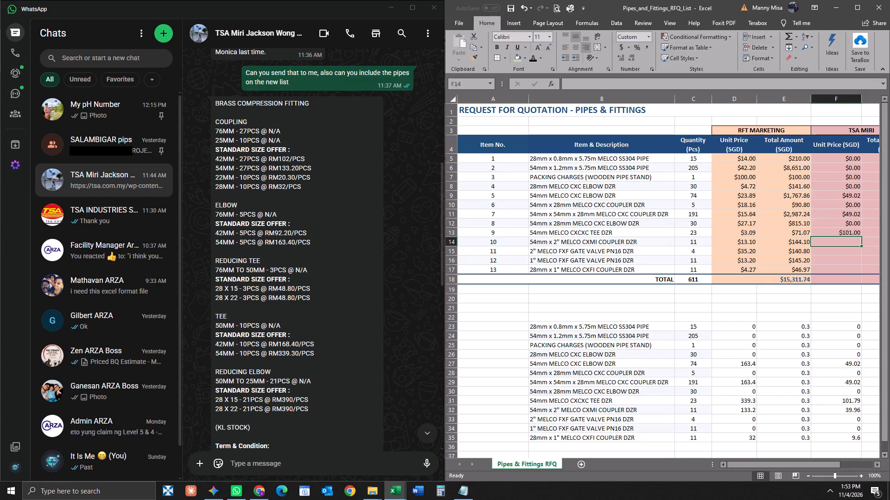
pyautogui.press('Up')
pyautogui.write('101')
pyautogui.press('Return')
# Correct the TSA MIRI unit price in F13 to 101.79 and enter items 10 to 13 in F14:F17: 39.96, 0, 0 and 9.6.
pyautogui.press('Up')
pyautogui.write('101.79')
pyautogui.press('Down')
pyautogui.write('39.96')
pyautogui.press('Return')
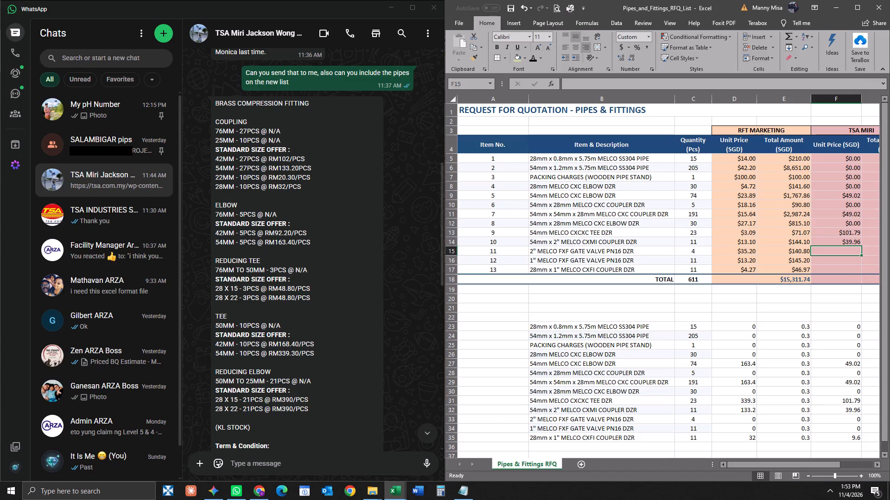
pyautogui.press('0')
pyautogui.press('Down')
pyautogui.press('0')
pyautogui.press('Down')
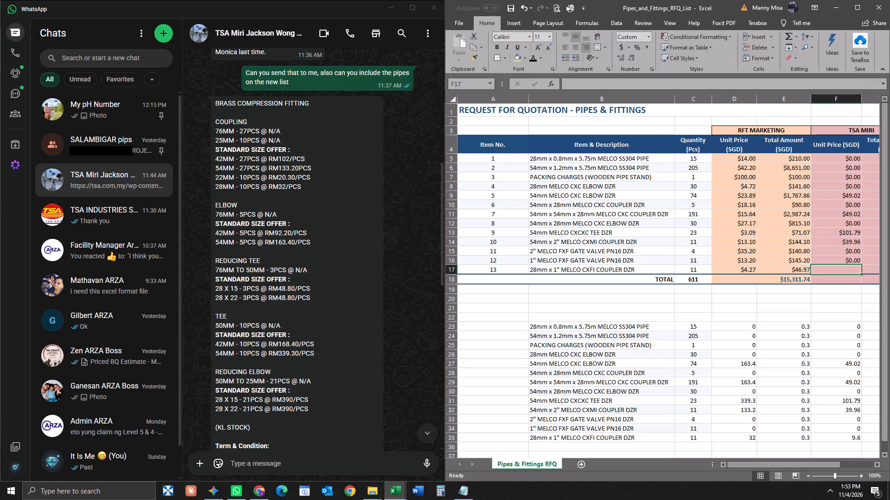
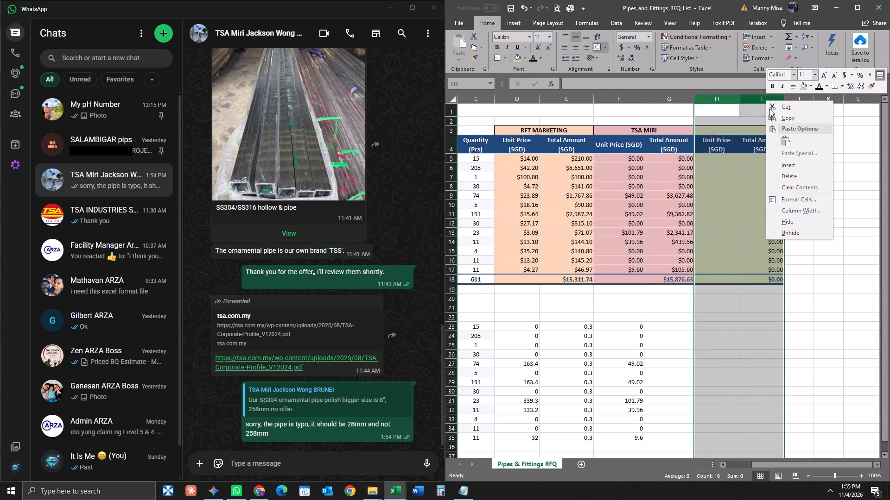
pyautogui.click(804, 175)
pyautogui.click(818, 325)
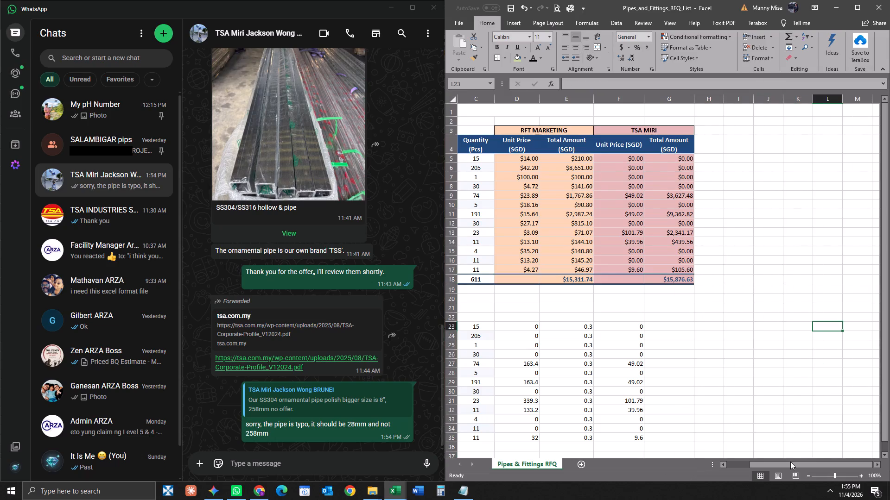
pyautogui.moveTo(788, 467); pyautogui.dragTo(790, 465)
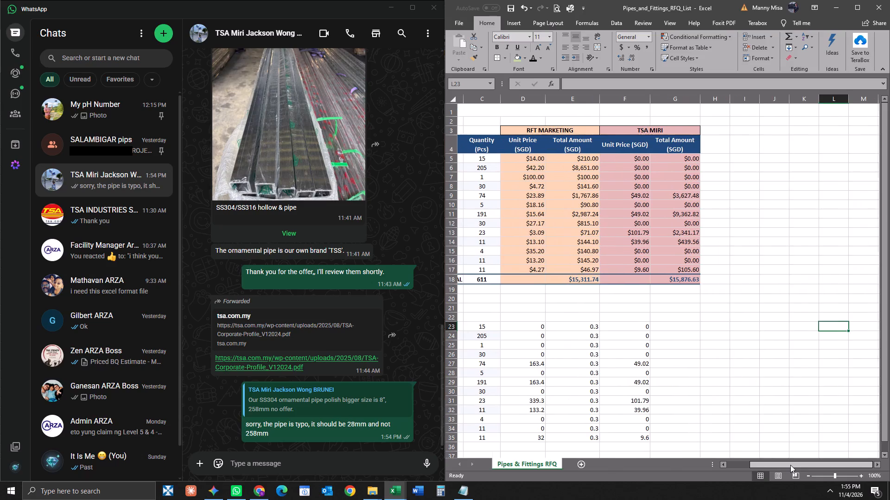
pyautogui.moveTo(790, 465); pyautogui.dragTo(780, 463)
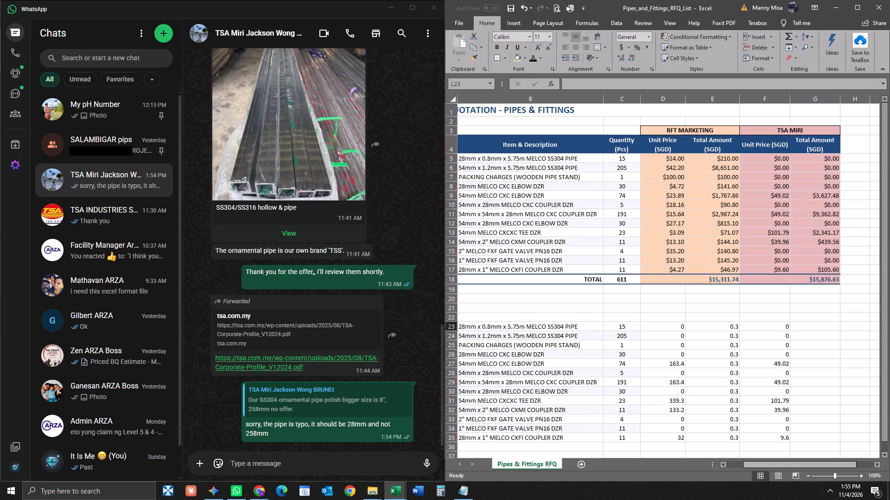
# Check the TSA MIRI unit price entered in F13 for the 54mm MELCO CXCXC TEE DZR.
pyautogui.click(778, 233)
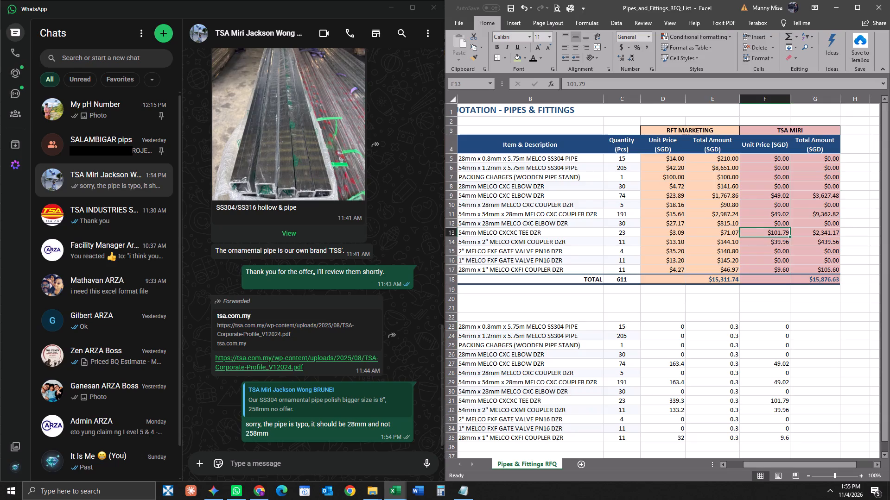
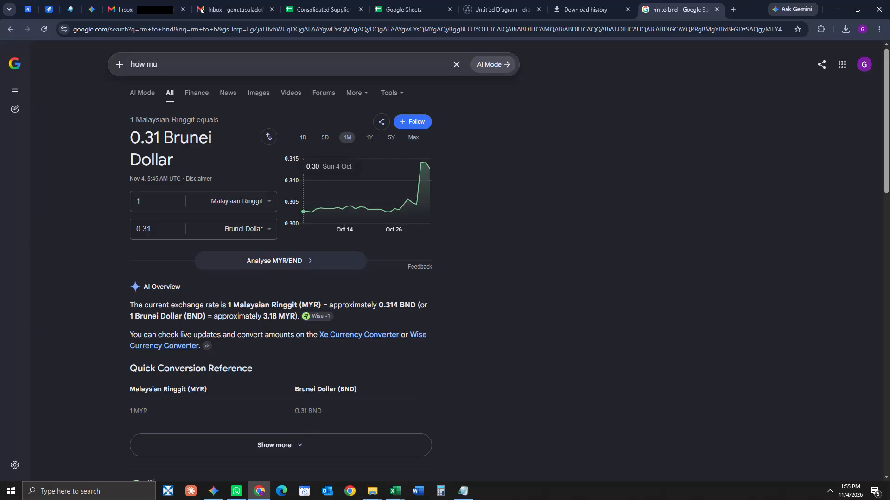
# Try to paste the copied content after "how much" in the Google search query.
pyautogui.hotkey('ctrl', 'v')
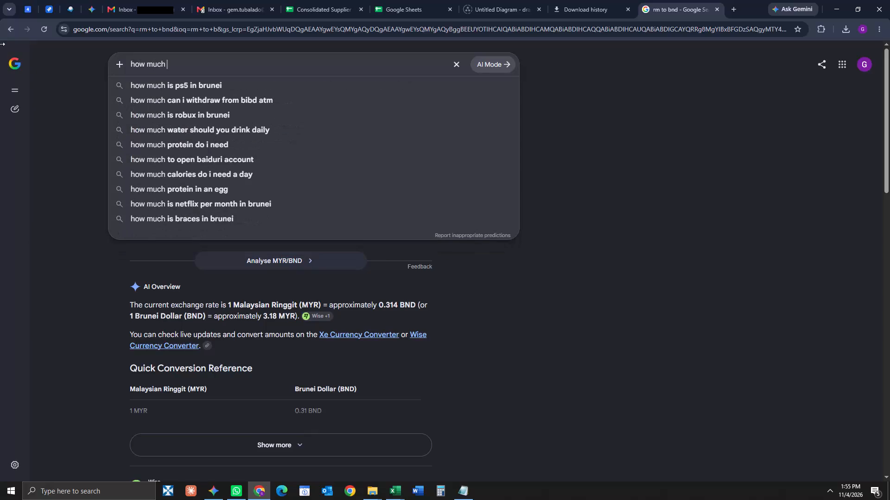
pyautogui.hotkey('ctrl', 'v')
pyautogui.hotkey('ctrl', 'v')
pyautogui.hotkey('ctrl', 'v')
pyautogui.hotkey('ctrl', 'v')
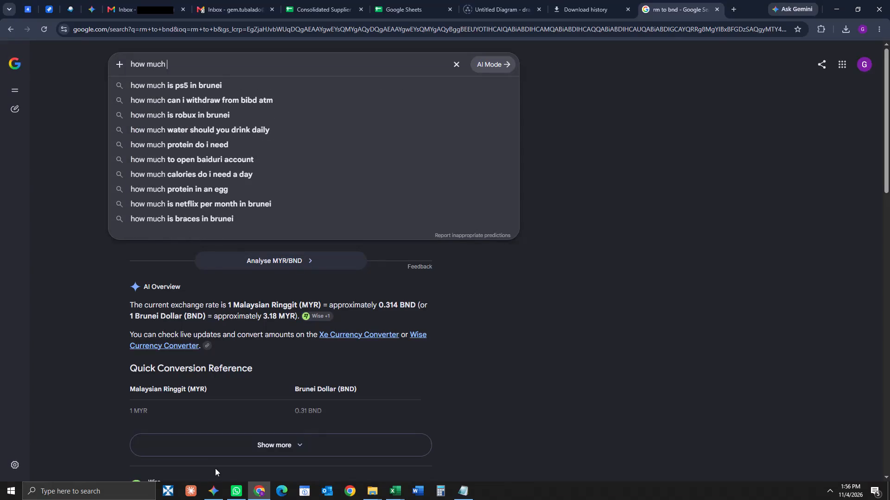
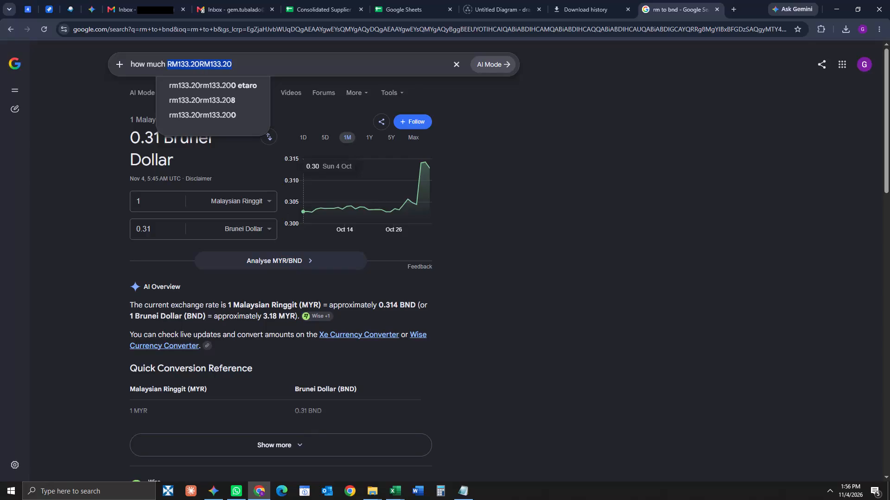
# Search Google for "how much RM133.20" and compare the conversion with the RFQ workbook.
pyautogui.hotkey('ctrl', 'v')
pyautogui.moveTo(488, 64); pyautogui.dragTo(498, 108)
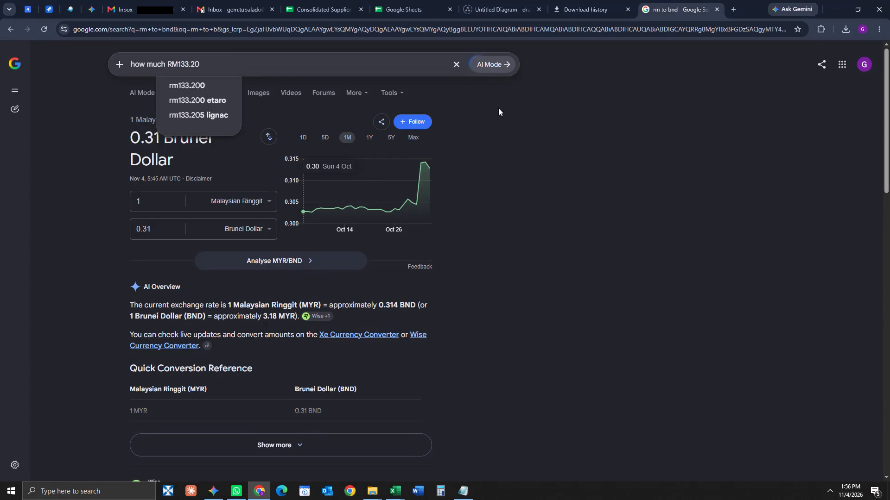
pyautogui.moveTo(498, 108); pyautogui.dragTo(507, 139)
pyautogui.click(277, 66)
pyautogui.press('Return')
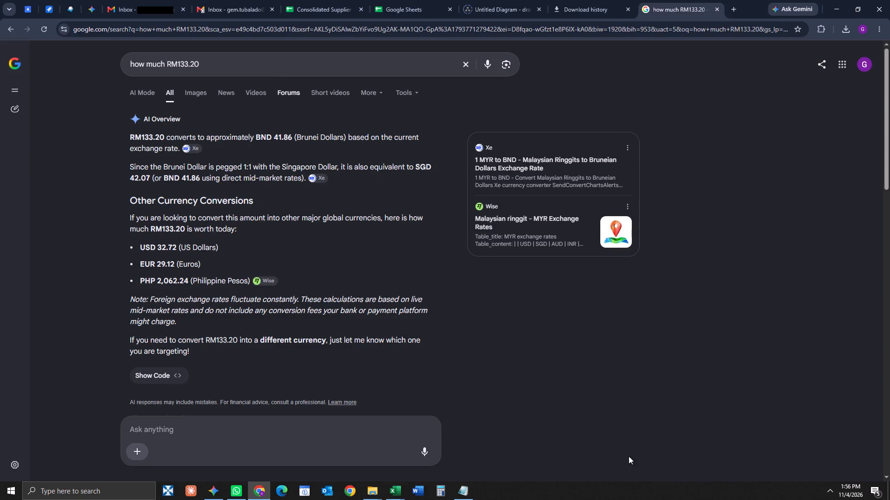
pyautogui.click(397, 493)
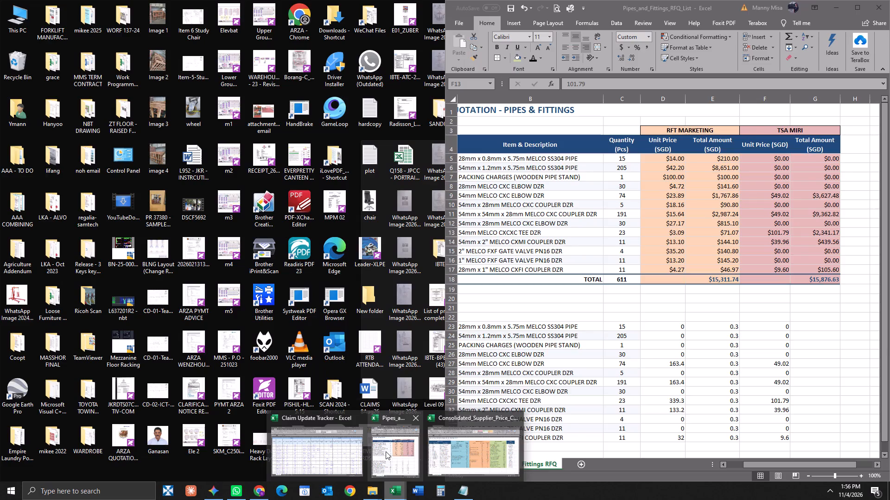
pyautogui.click(386, 451)
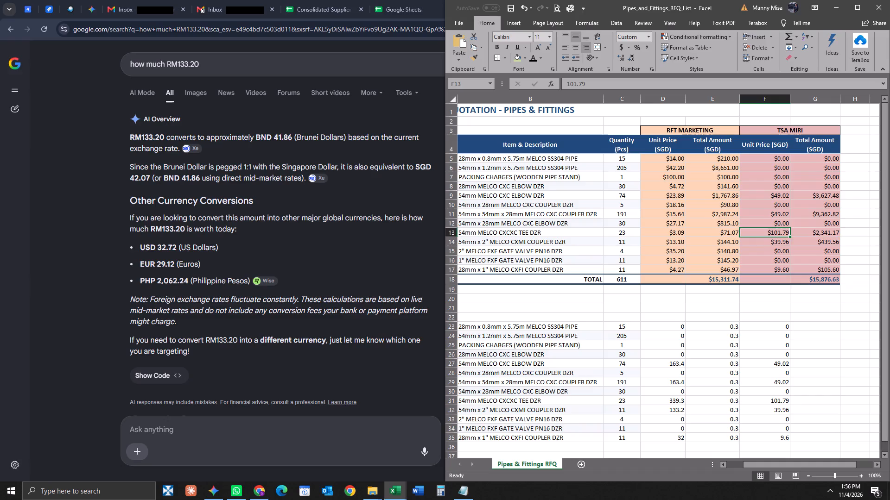
# Go back to the "rm to bnd" exchange rate results in the browser.
pyautogui.click(210, 61)
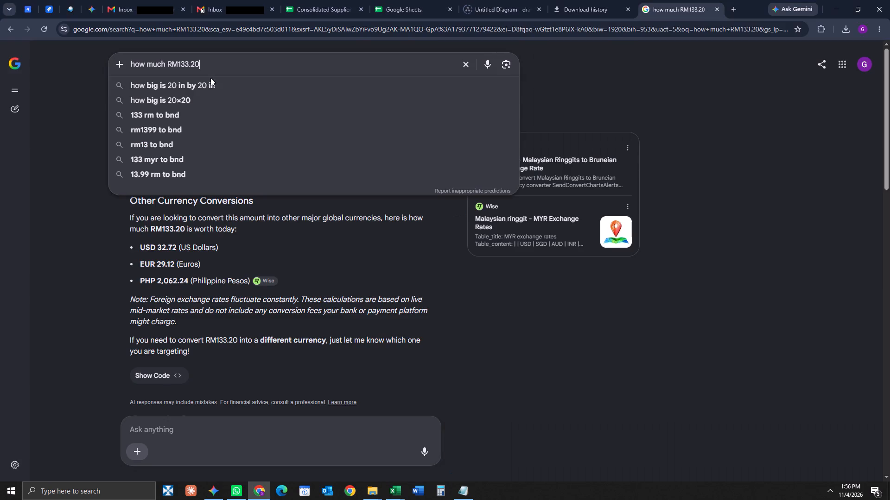
pyautogui.click(6, 27)
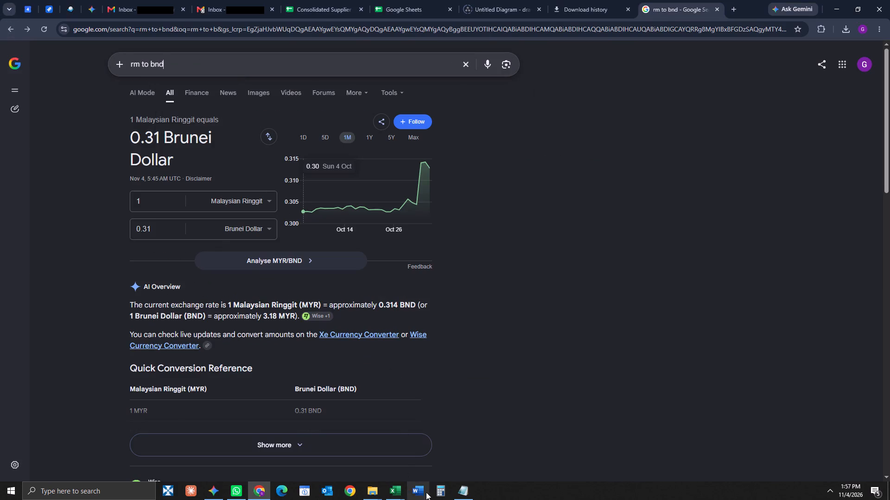
# In the Pipes_and_Fittings_RFQ_List workbook, set the exchange rate in E23 to 0.31 and copy it down through E35.
pyautogui.click(396, 493)
pyautogui.click(455, 463)
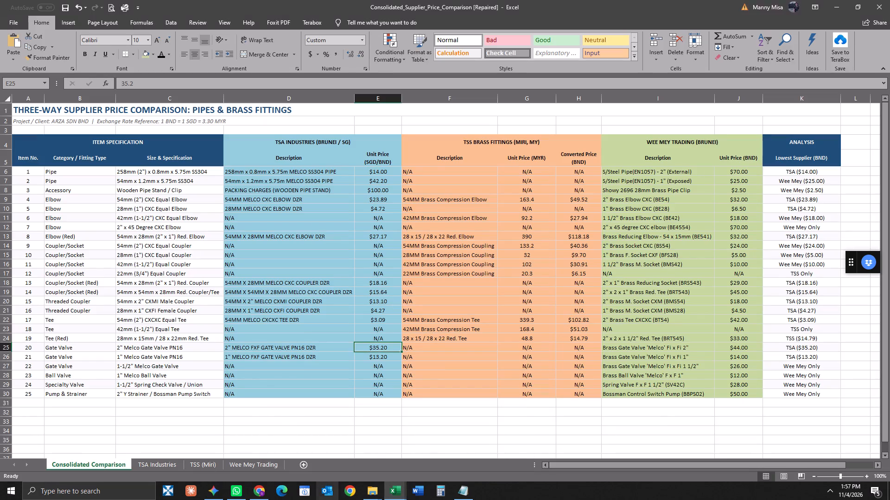
pyautogui.click(394, 492)
pyautogui.click(383, 462)
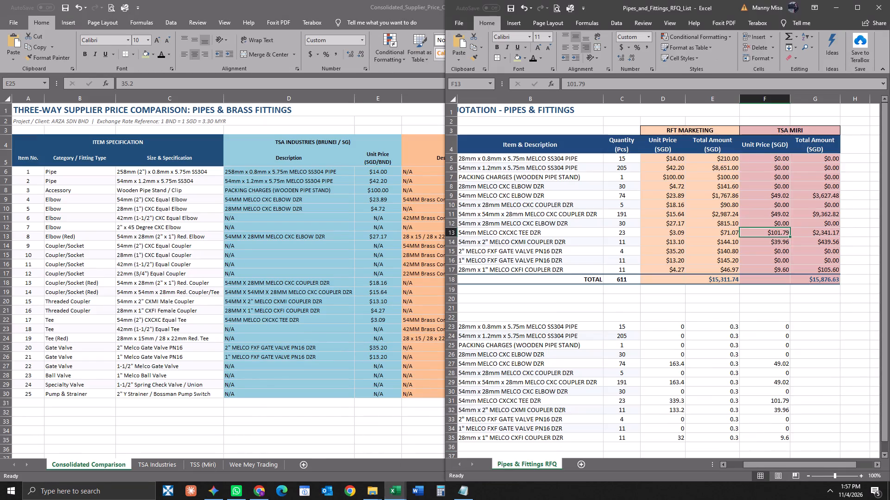
pyautogui.click(730, 326)
pyautogui.write('0.31')
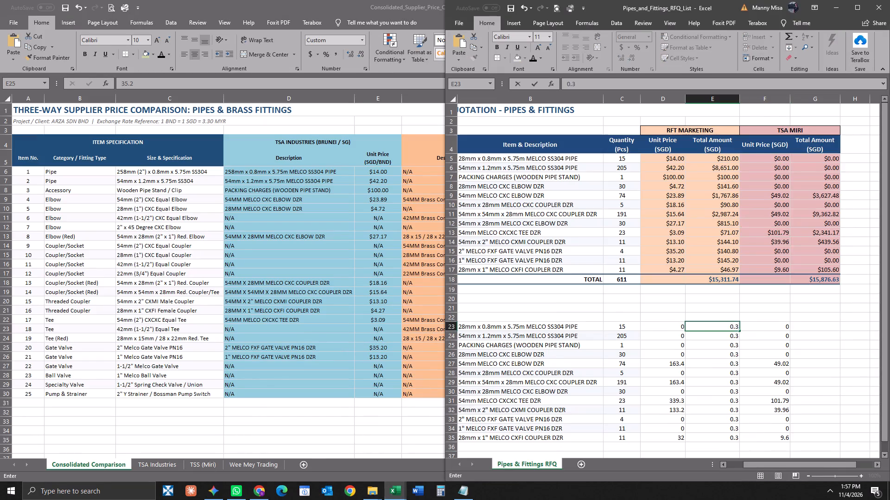
pyautogui.press('Tab')
pyautogui.click(729, 326)
pyautogui.hotkey('ctrl', 'c')
pyautogui.moveTo(731, 337); pyautogui.dragTo(732, 436)
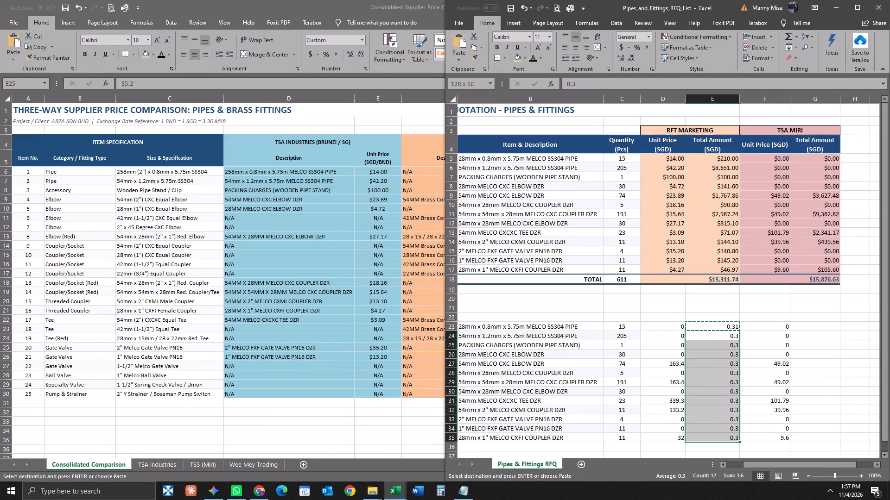
pyautogui.hotkey('ctrl', 'v')
pyautogui.click(829, 360)
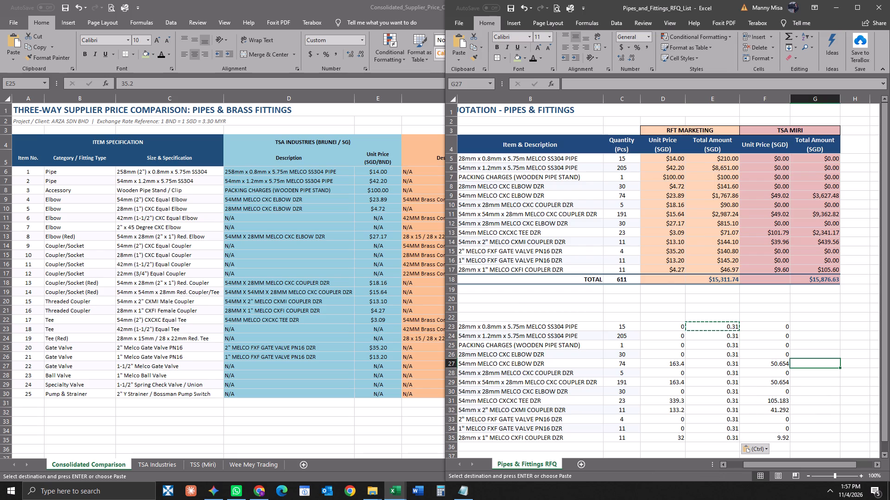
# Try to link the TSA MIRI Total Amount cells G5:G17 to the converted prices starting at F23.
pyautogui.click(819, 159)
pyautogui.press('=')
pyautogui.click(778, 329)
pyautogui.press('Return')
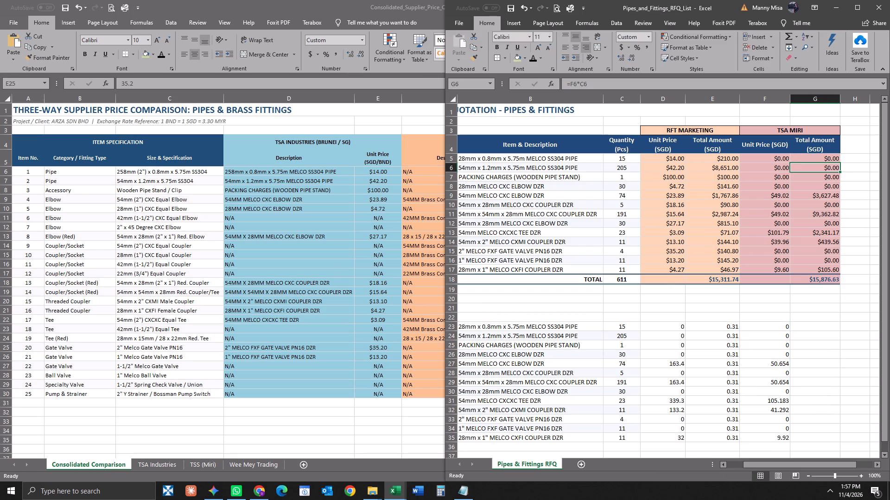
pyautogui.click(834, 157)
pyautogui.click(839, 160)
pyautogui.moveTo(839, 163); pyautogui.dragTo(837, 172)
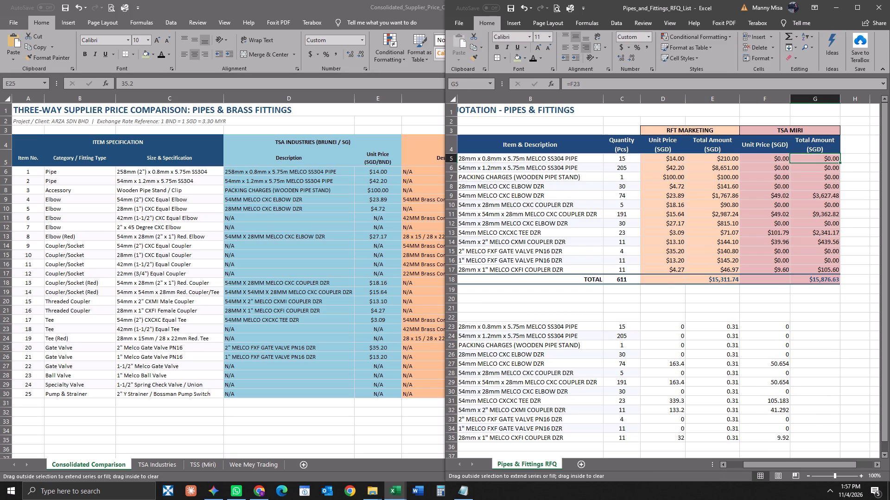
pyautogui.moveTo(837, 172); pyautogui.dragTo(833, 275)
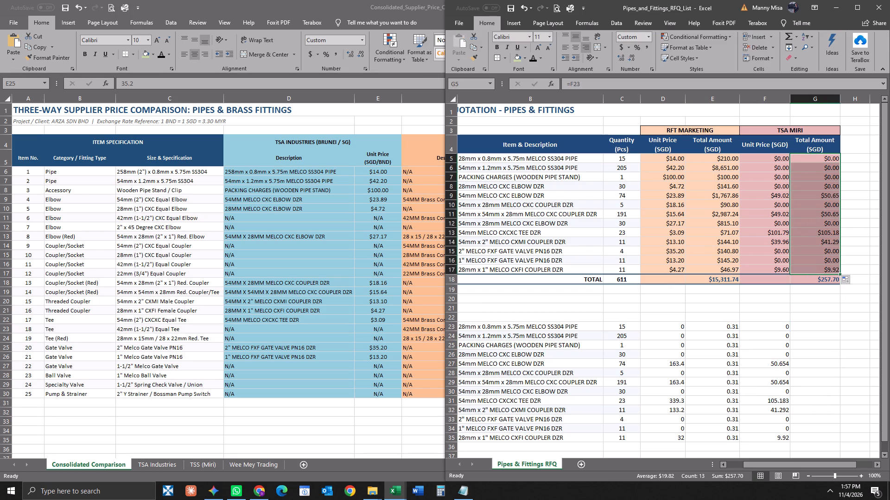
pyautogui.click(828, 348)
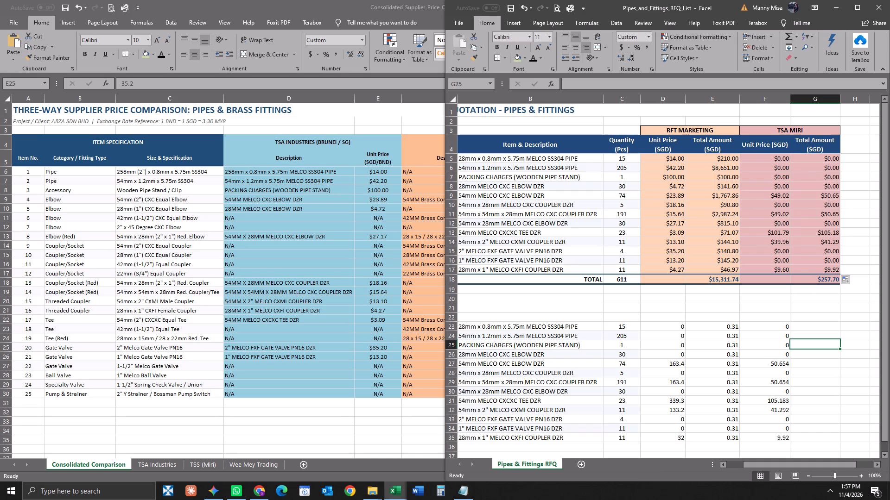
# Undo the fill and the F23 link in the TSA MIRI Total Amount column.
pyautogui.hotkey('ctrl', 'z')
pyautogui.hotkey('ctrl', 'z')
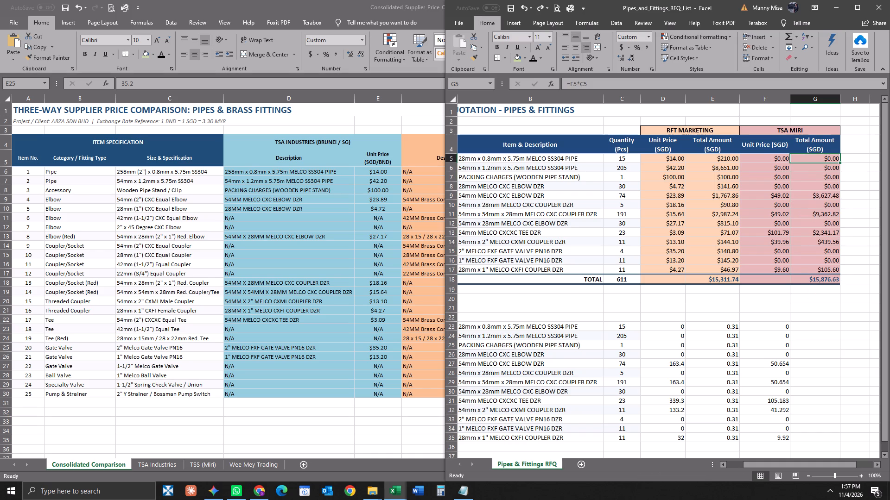
# Link the TSA MIRI Unit Price cell F5 to F23 and fill the formula down through F17.
pyautogui.click(777, 159)
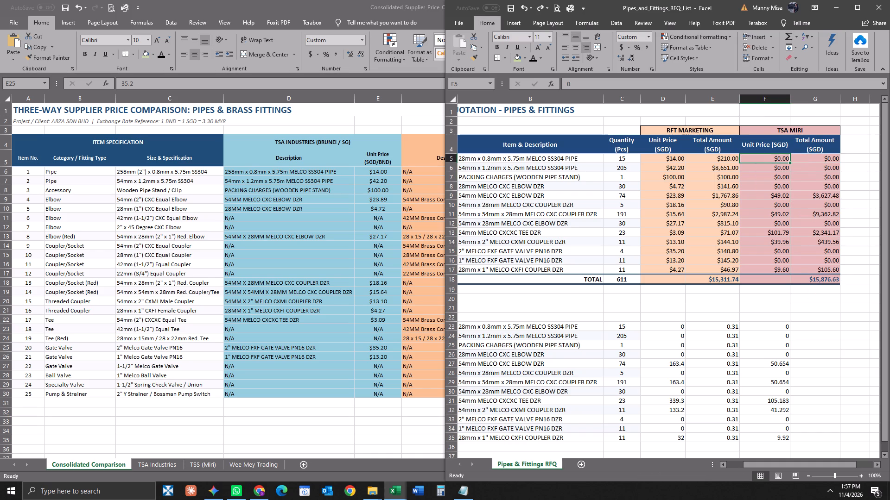
pyautogui.press('=')
pyautogui.click(771, 326)
pyautogui.press('Return')
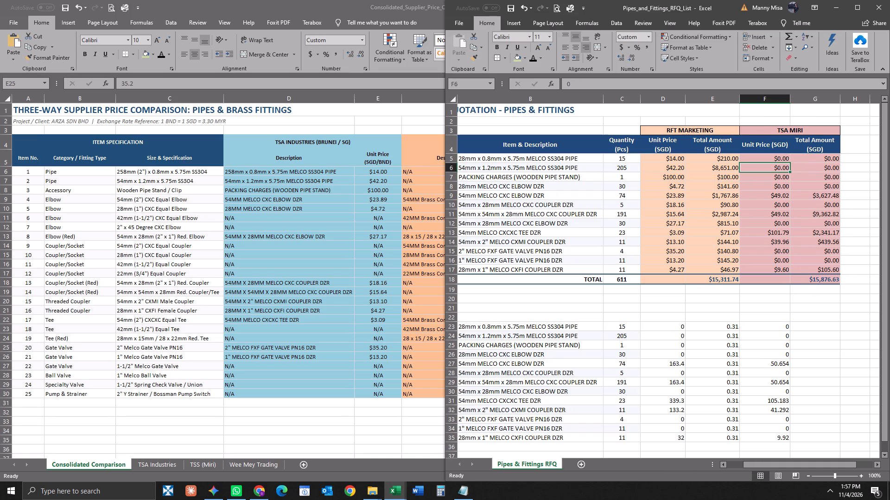
pyautogui.click(778, 158)
pyautogui.moveTo(788, 162); pyautogui.dragTo(784, 255)
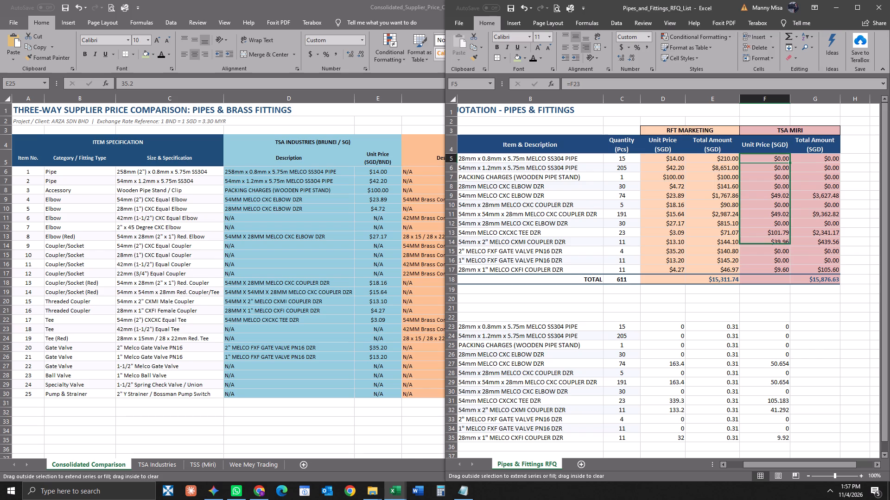
pyautogui.moveTo(784, 255); pyautogui.dragTo(784, 276)
pyautogui.click(825, 330)
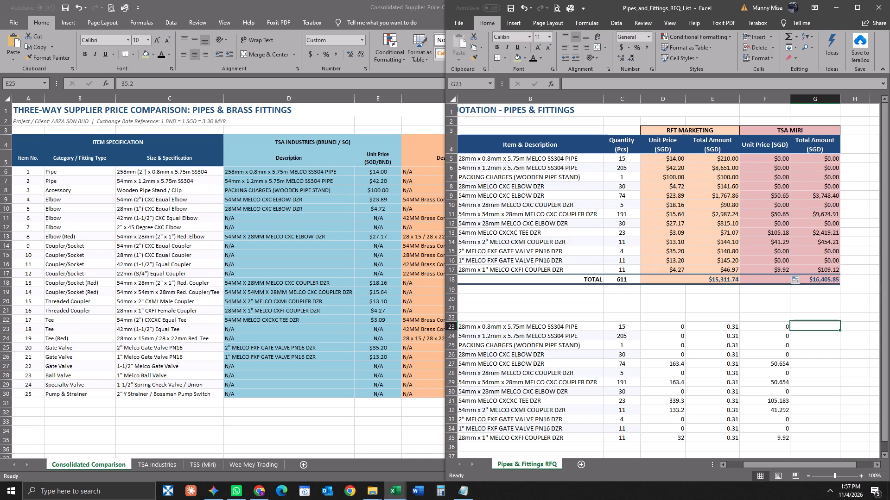
# Print only the RFQ table, A3:G18, in landscape orientation on the Brother DCP-T720DW printer.
pyautogui.moveTo(837, 281); pyautogui.dragTo(351, 160)
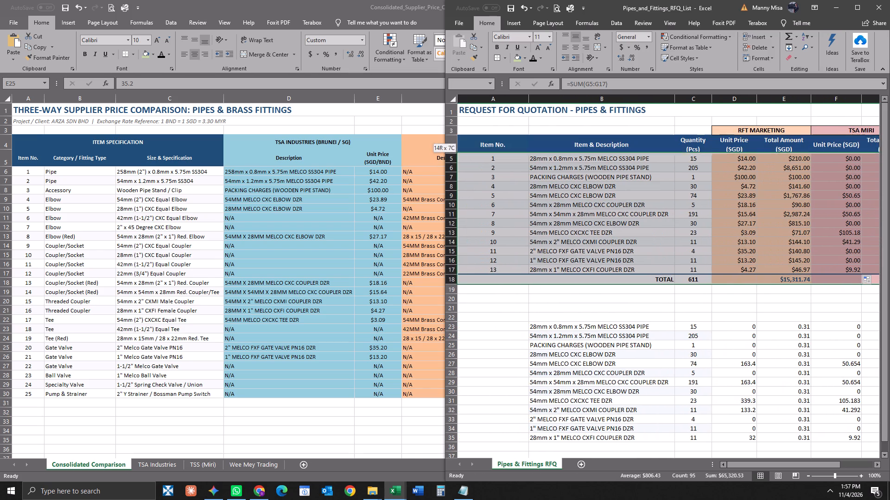
pyautogui.moveTo(351, 160); pyautogui.dragTo(344, 133)
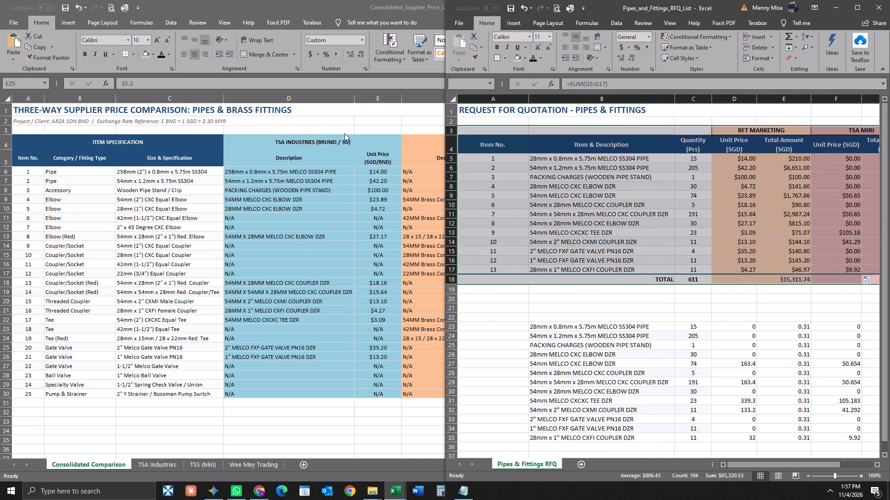
pyautogui.hotkey('ctrl', 'p')
pyautogui.click(605, 119)
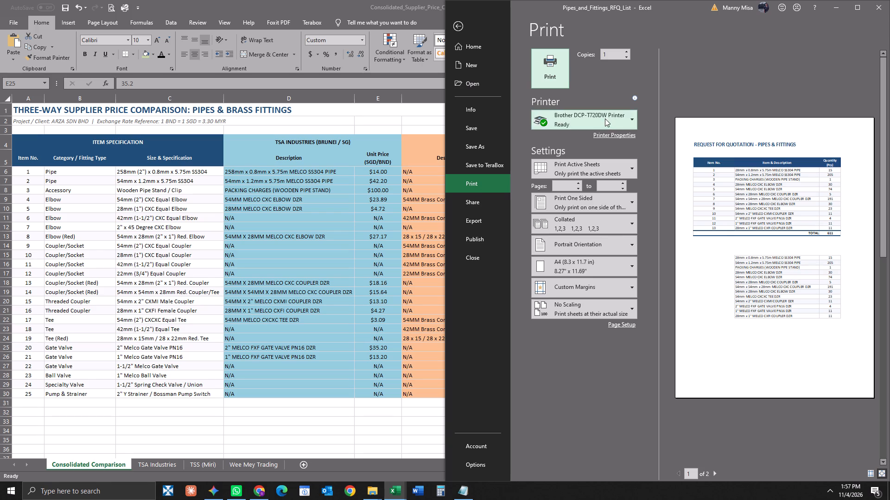
pyautogui.click(630, 88)
pyautogui.click(624, 170)
pyautogui.click(598, 231)
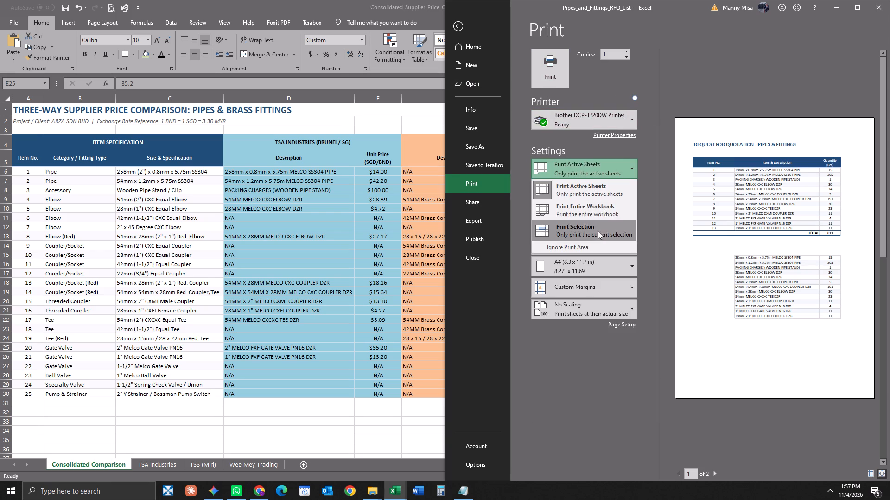
pyautogui.click(598, 266)
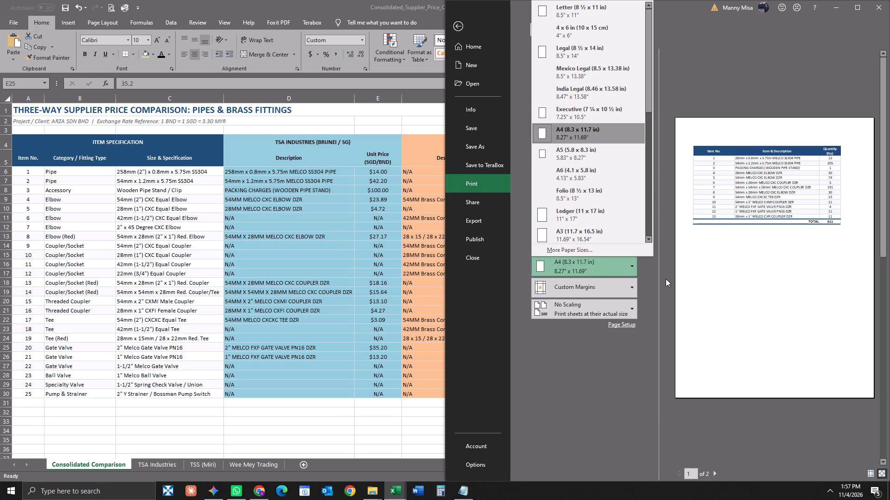
pyautogui.click(652, 280)
pyautogui.click(609, 245)
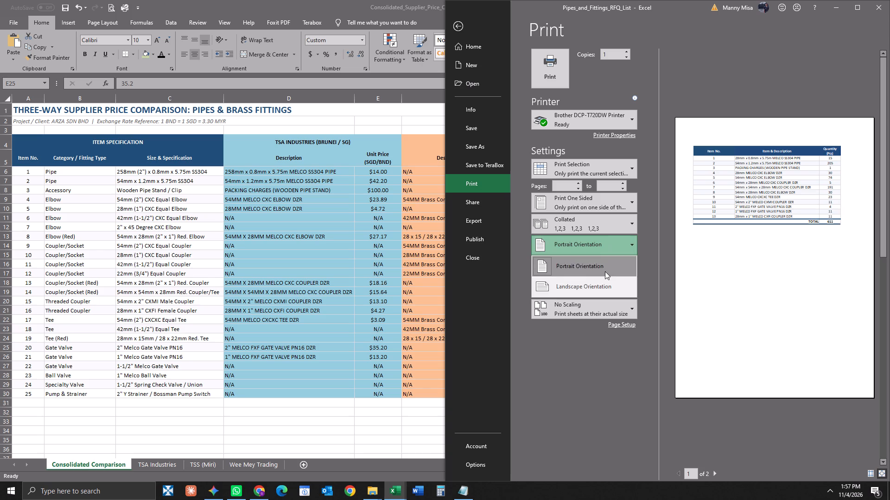
pyautogui.click(604, 285)
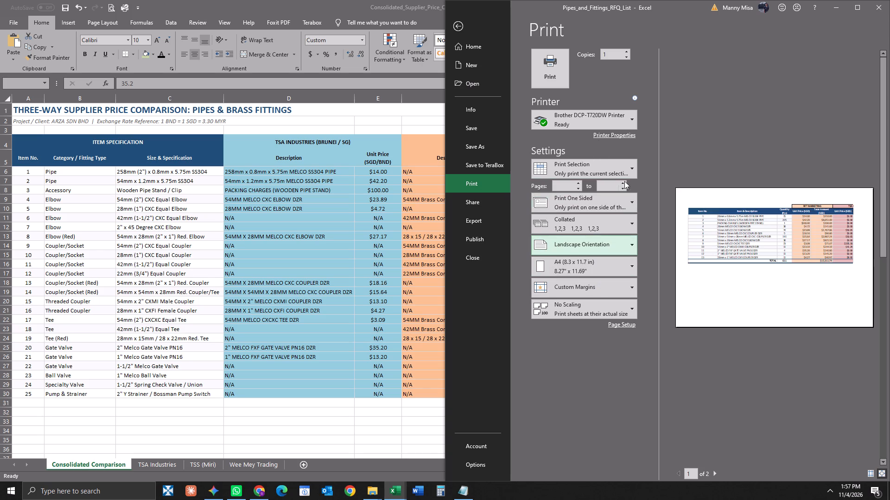
pyautogui.click(538, 68)
# Close the Consolidated_Supplier_Price_Comparison workbook without saving its changes.
pyautogui.click(314, 4)
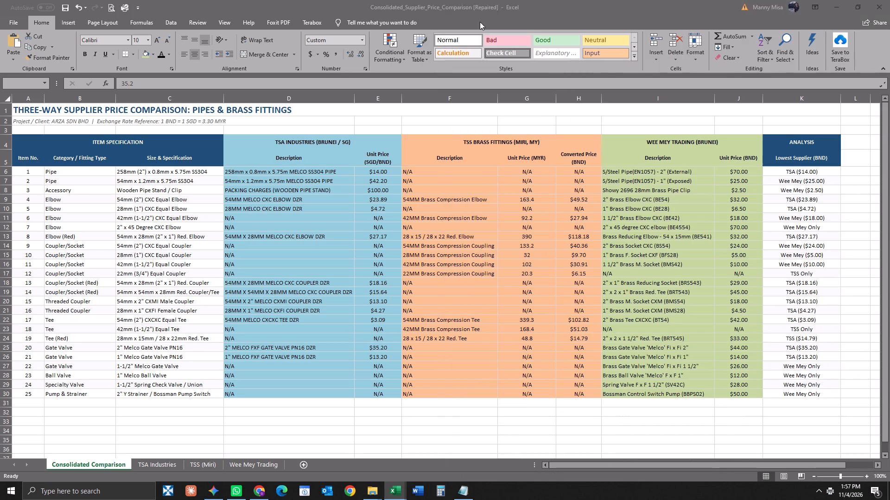
pyautogui.click(881, 7)
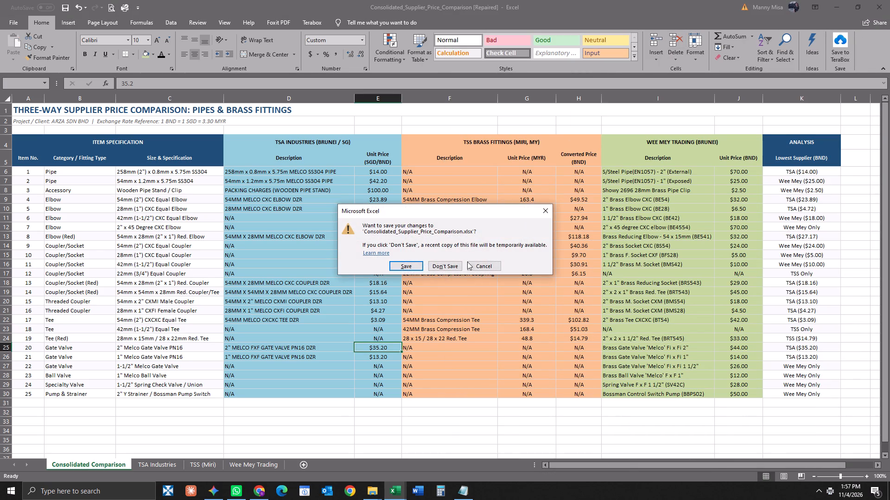
pyautogui.click(438, 267)
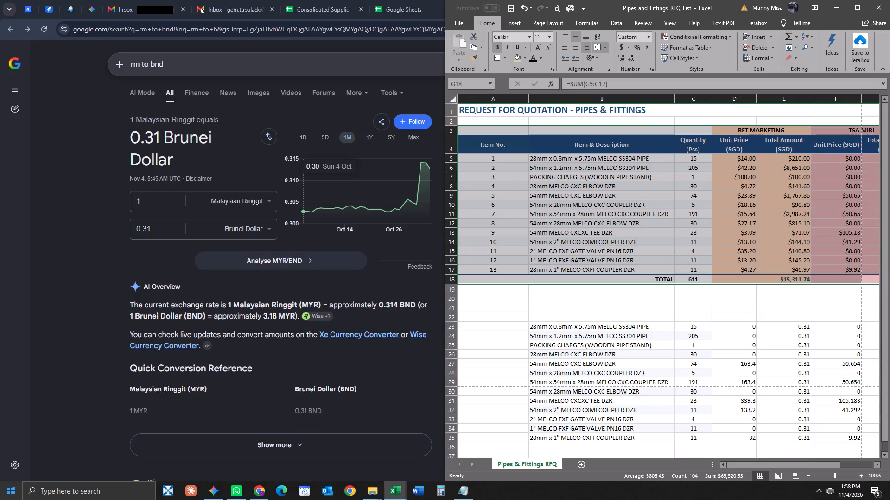
# Print the selected RFQ table again with scaling set to Fit Sheet on One Page.
pyautogui.hotkey('ctrl', 'p')
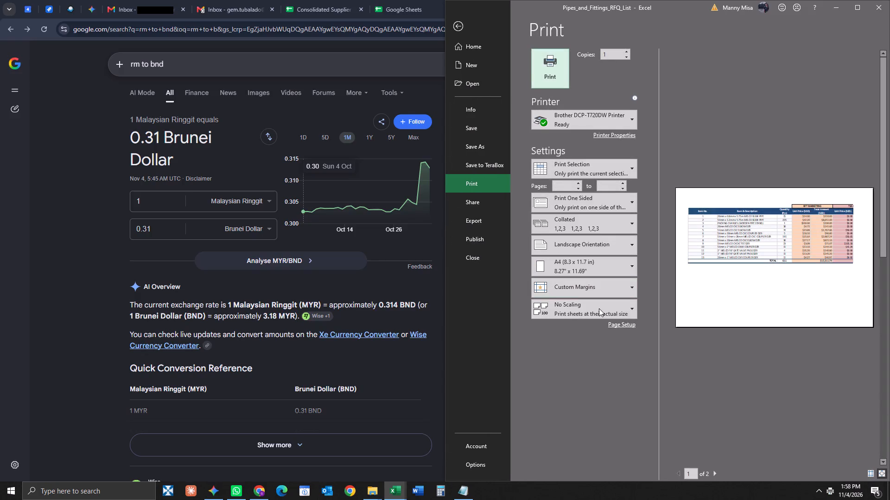
pyautogui.click(599, 308)
pyautogui.click(590, 353)
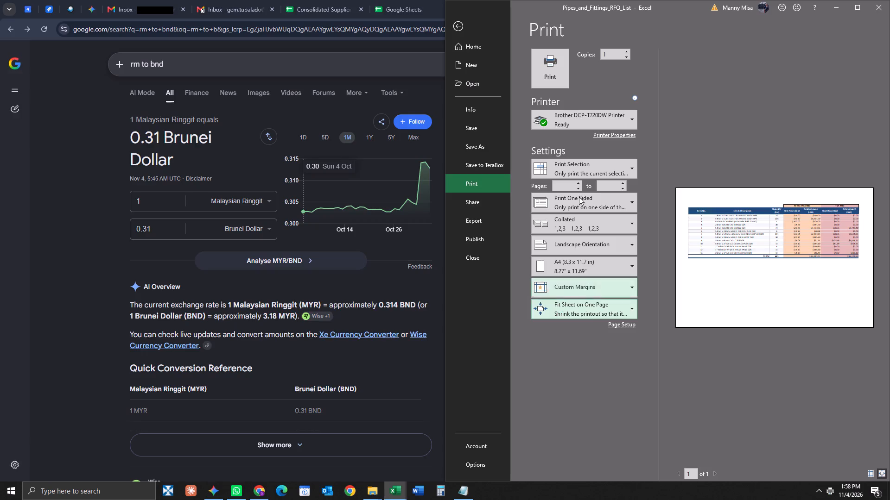
pyautogui.click(545, 73)
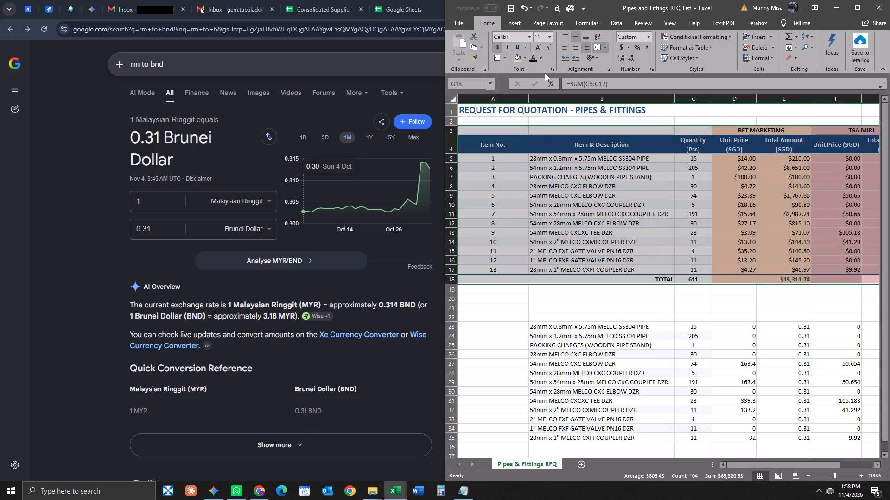